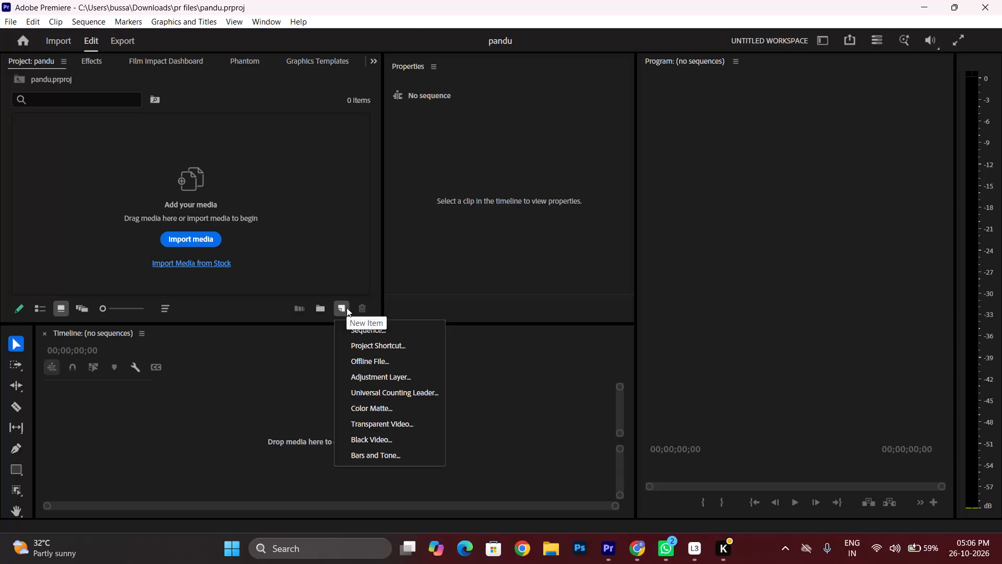
Create a new sequence from the custom 4k preset, keeping the default sequence name.
click(354, 326)
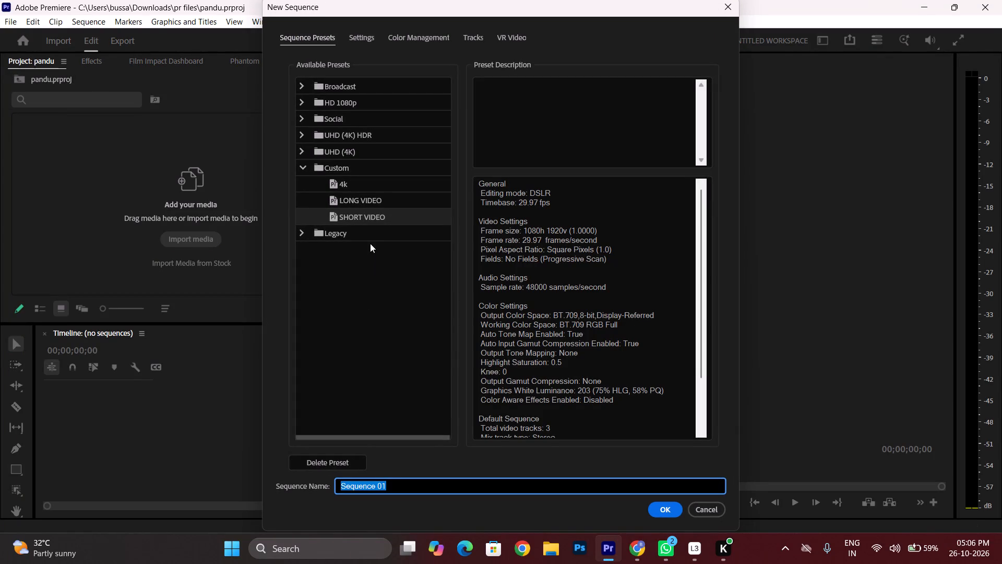
click(377, 182)
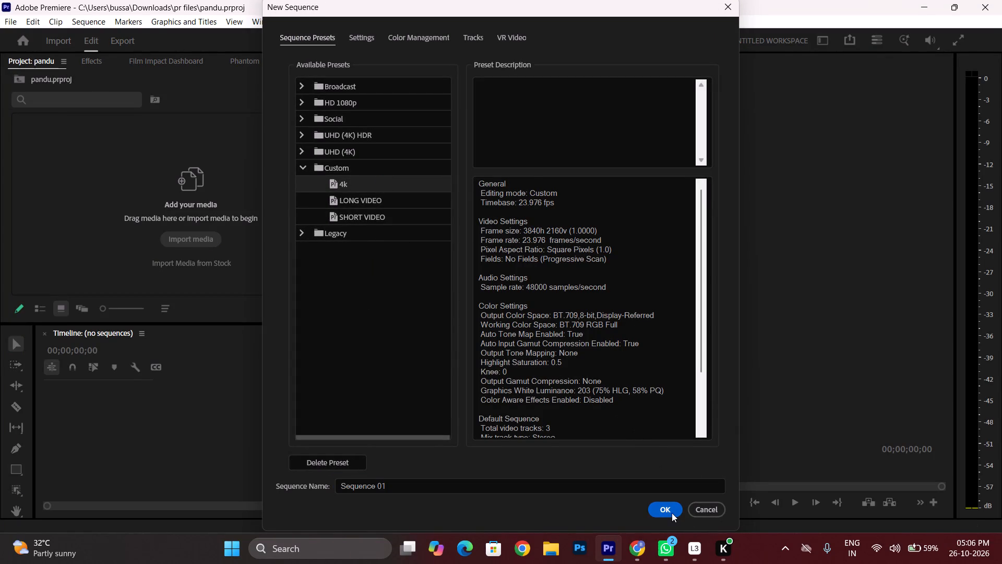
click(667, 510)
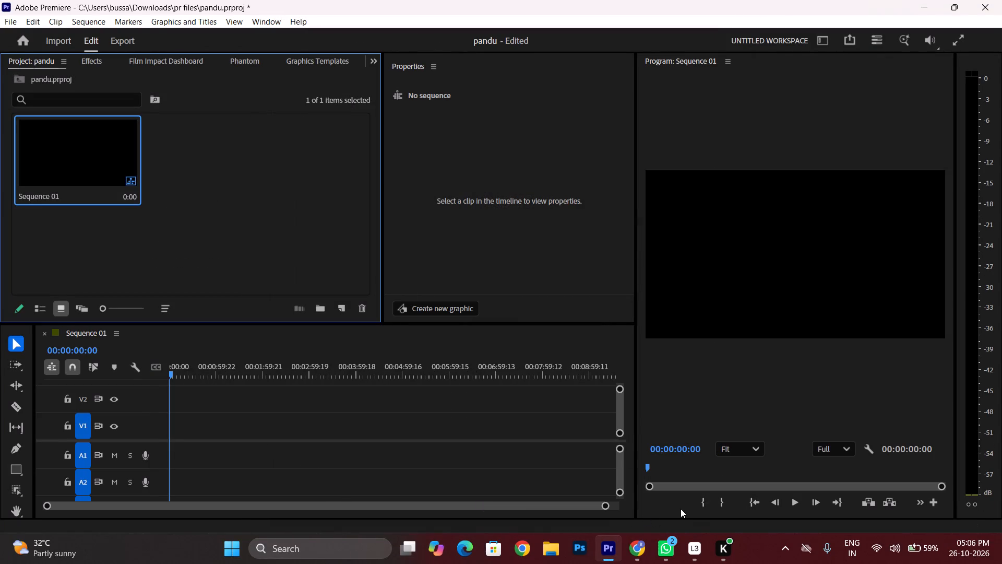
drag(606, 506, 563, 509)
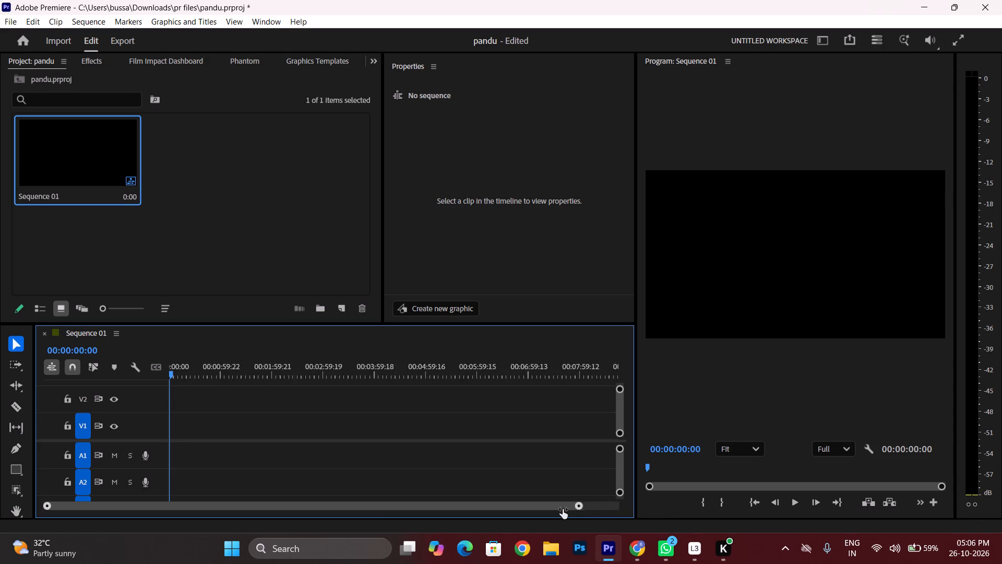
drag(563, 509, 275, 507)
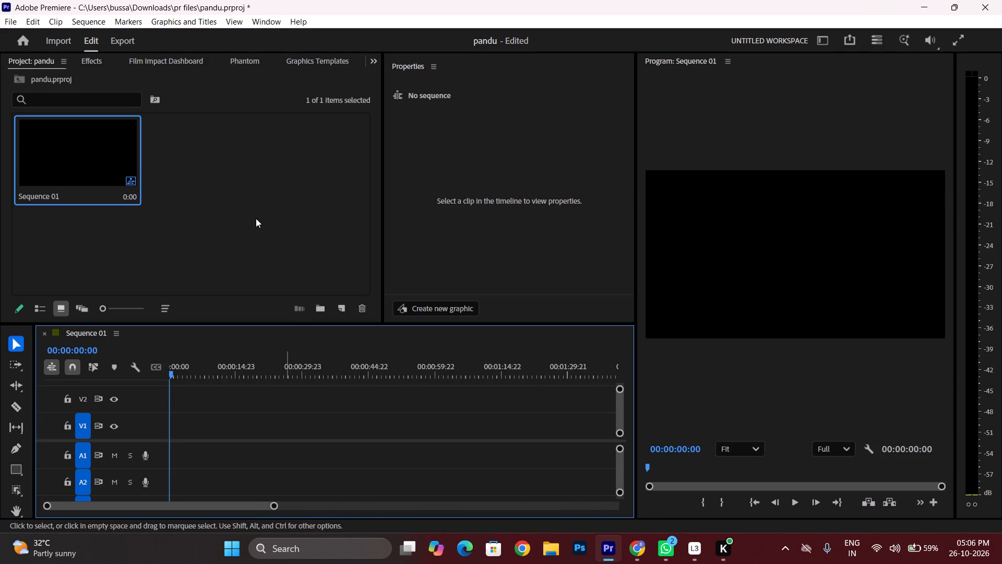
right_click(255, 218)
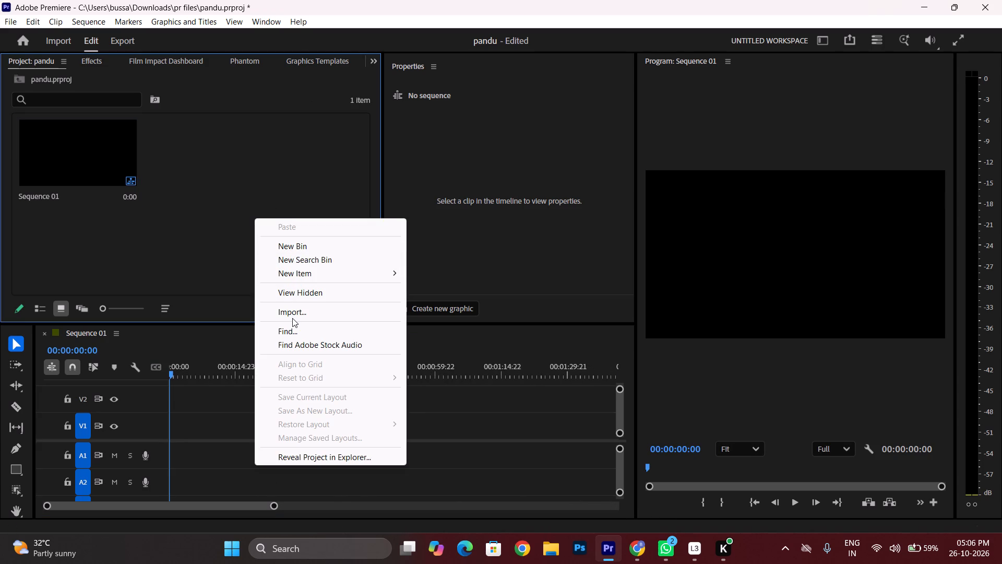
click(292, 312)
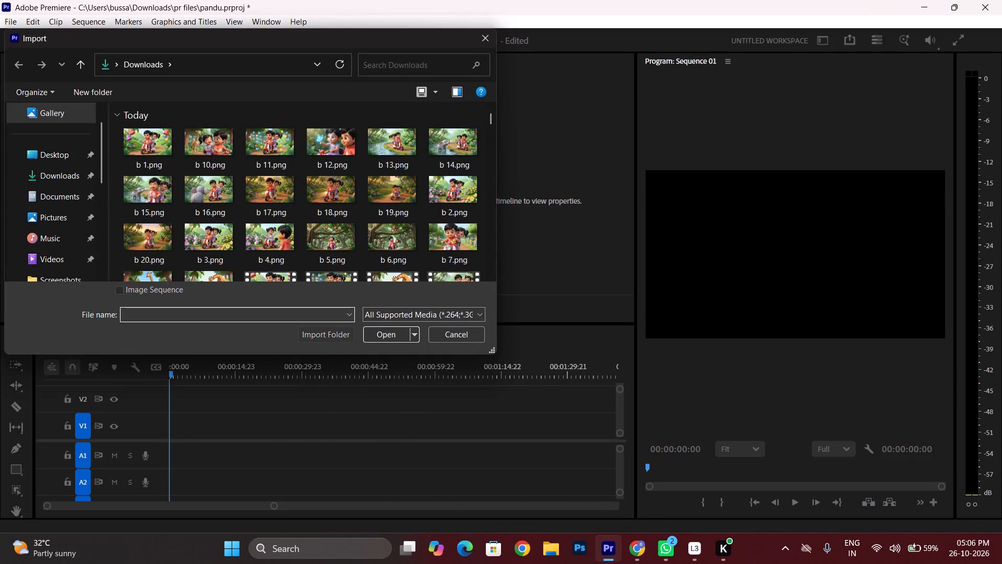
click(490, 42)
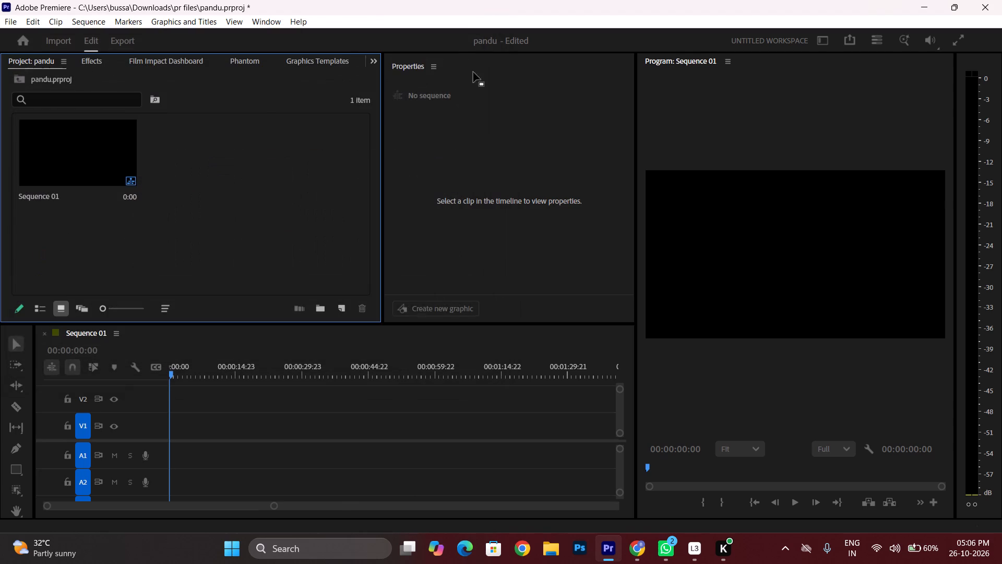
Switch to File Explorer and open the Downloads folder.
click(557, 553)
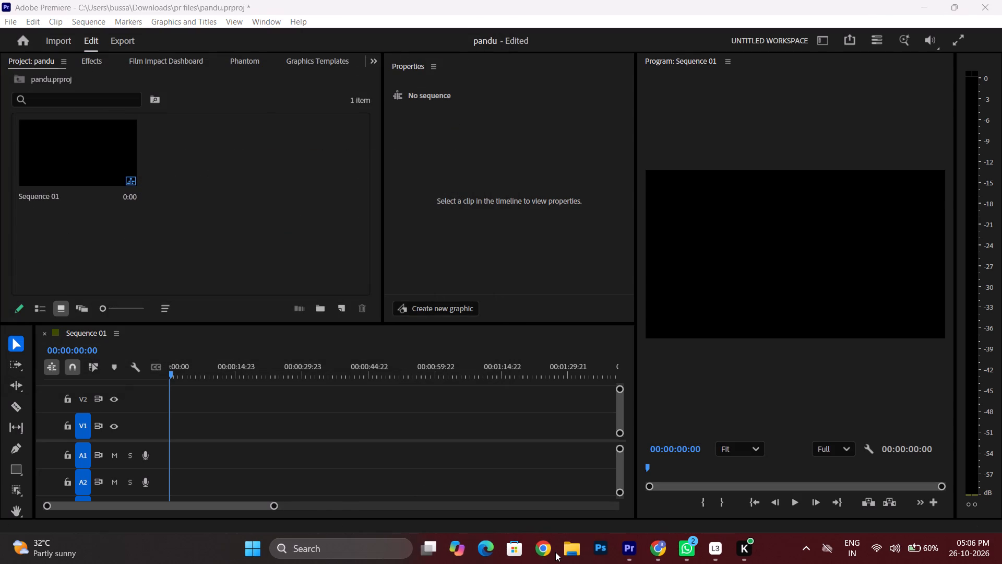
click(64, 195)
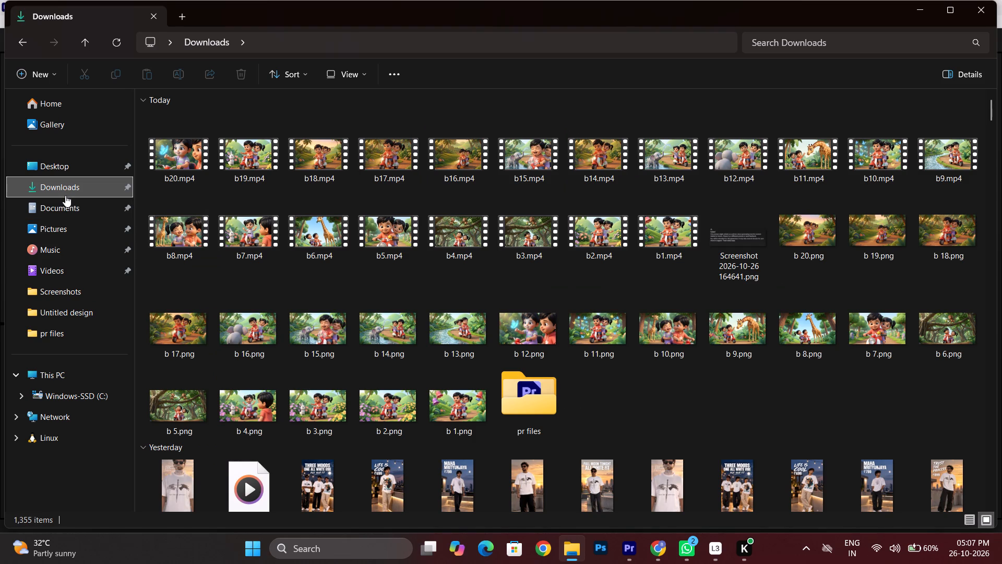
click(66, 193)
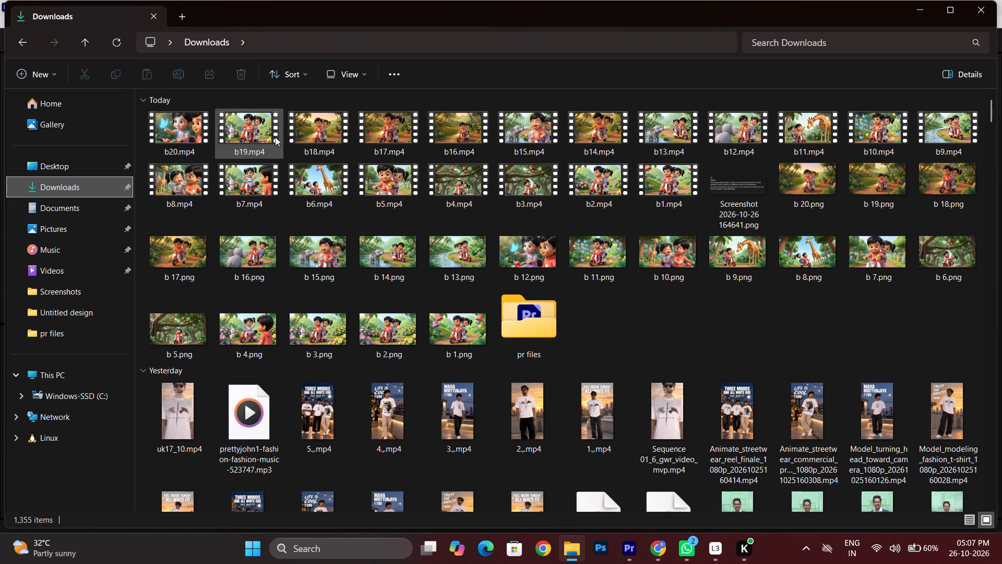
Rename the video b19.mp4 as b3, accepting the suggested numbered duplicate name.
click(258, 137)
click(181, 74)
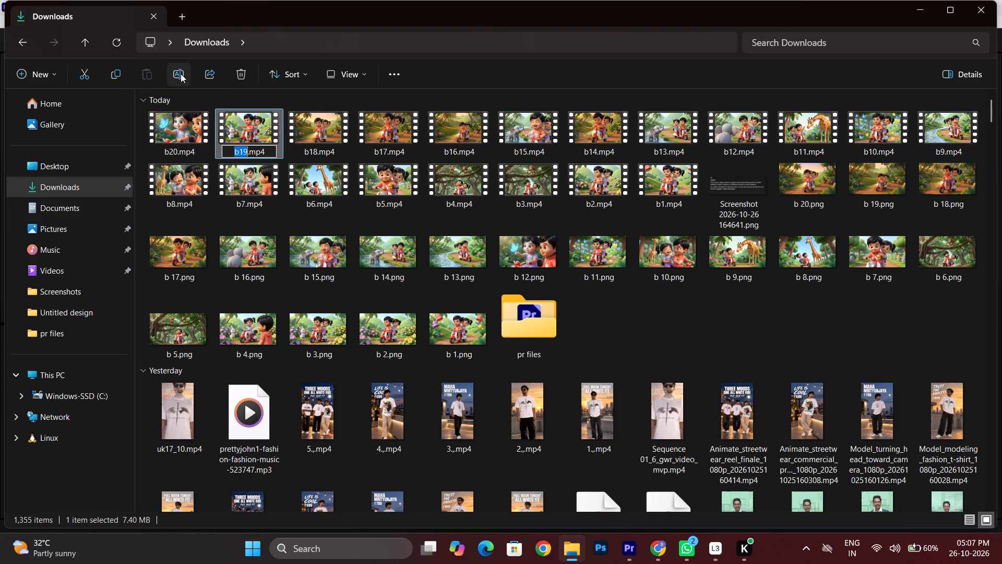
key(b)
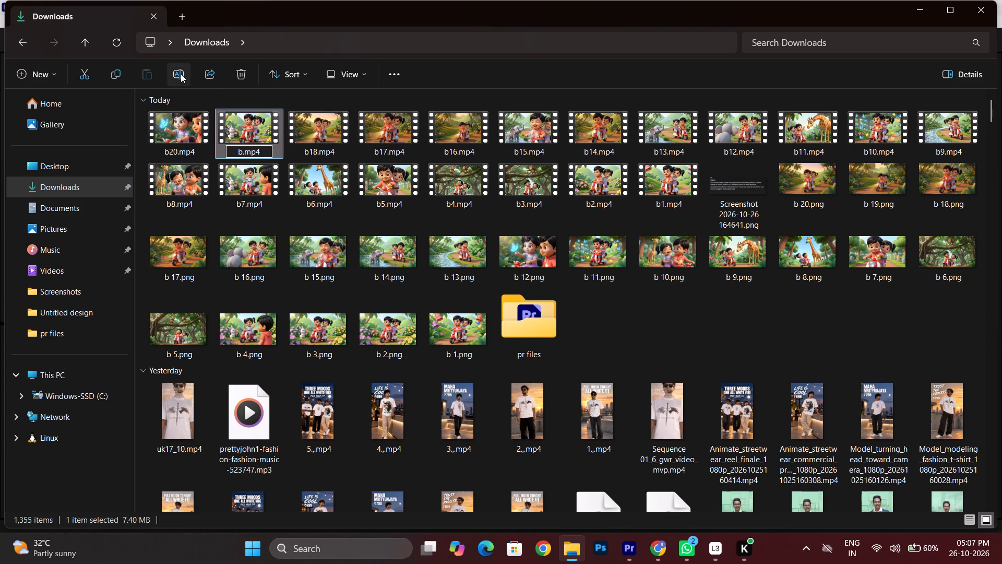
key(3)
key(Return)
key(Return)
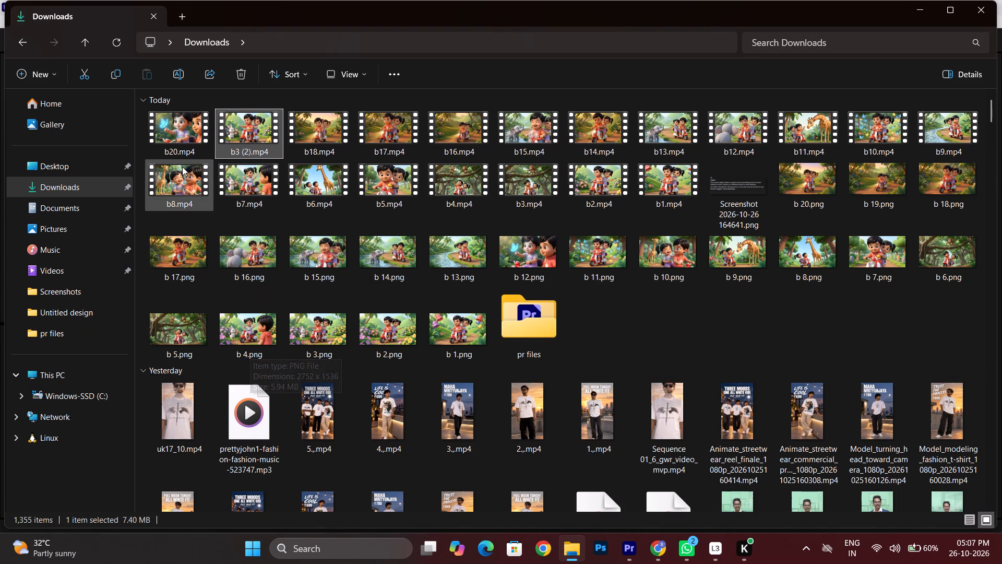
Rename the video b7.mp4 as b4, accepting the suggested numbered duplicate name.
click(267, 193)
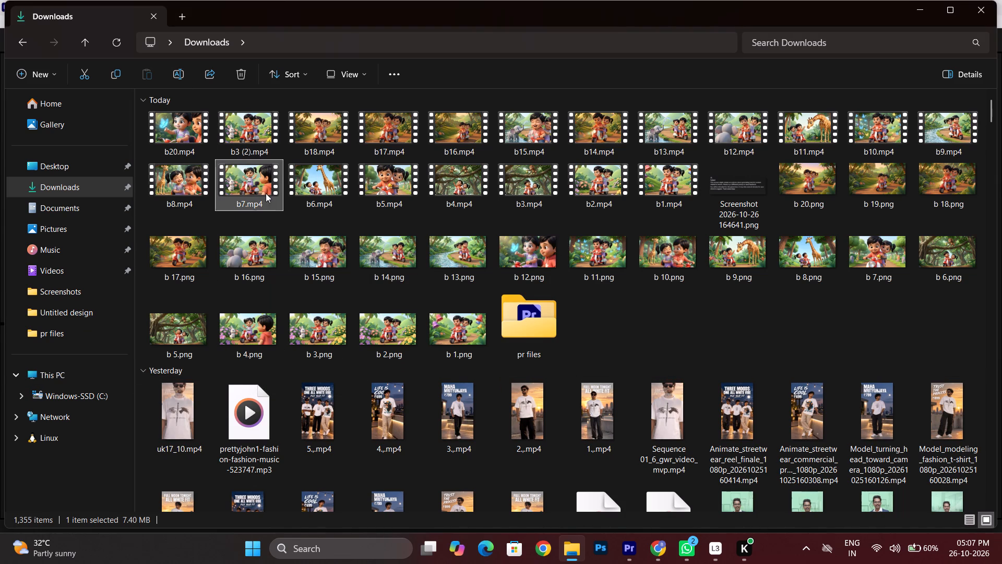
click(182, 72)
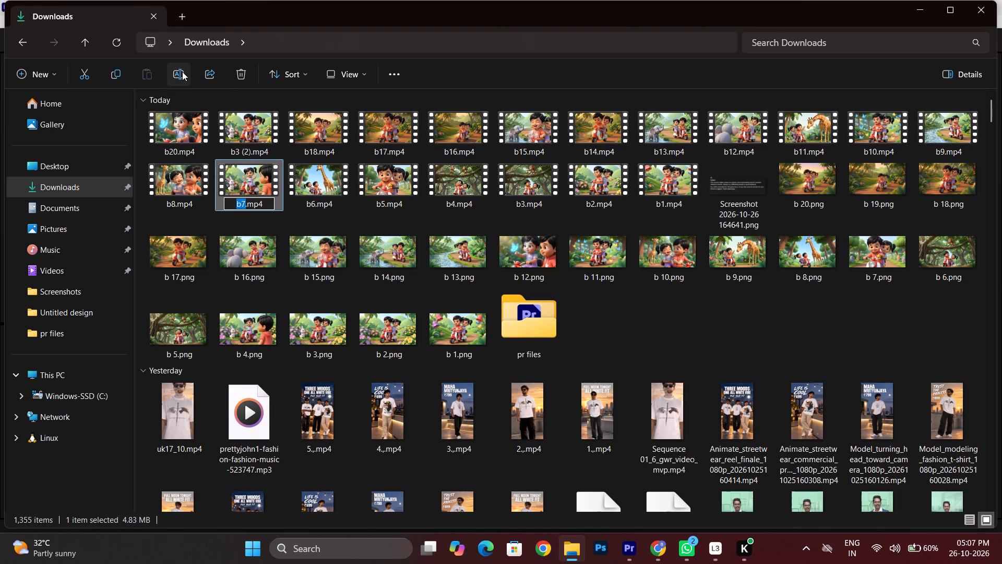
key(b)
key(4)
key(Return)
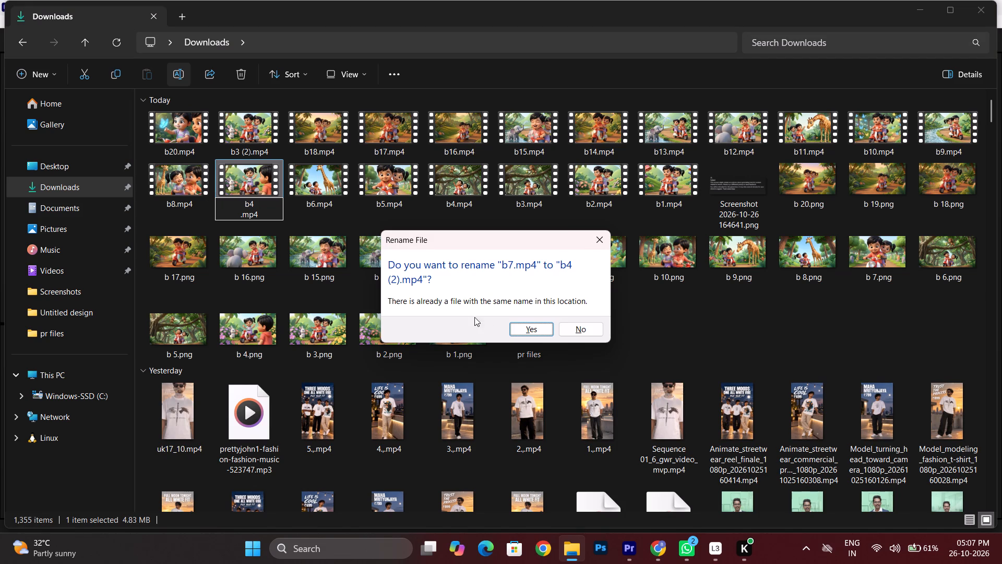
click(519, 327)
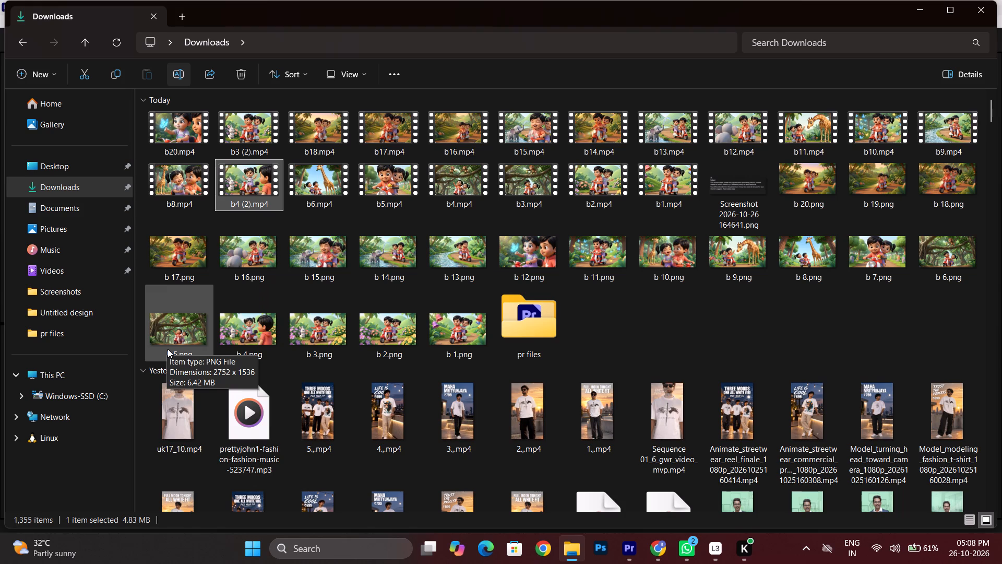
Play b3.mp4 briefly to check it, and rename the video b4.mp4 as b5, accepting the suggested numbered duplicate name.
double_click(510, 186)
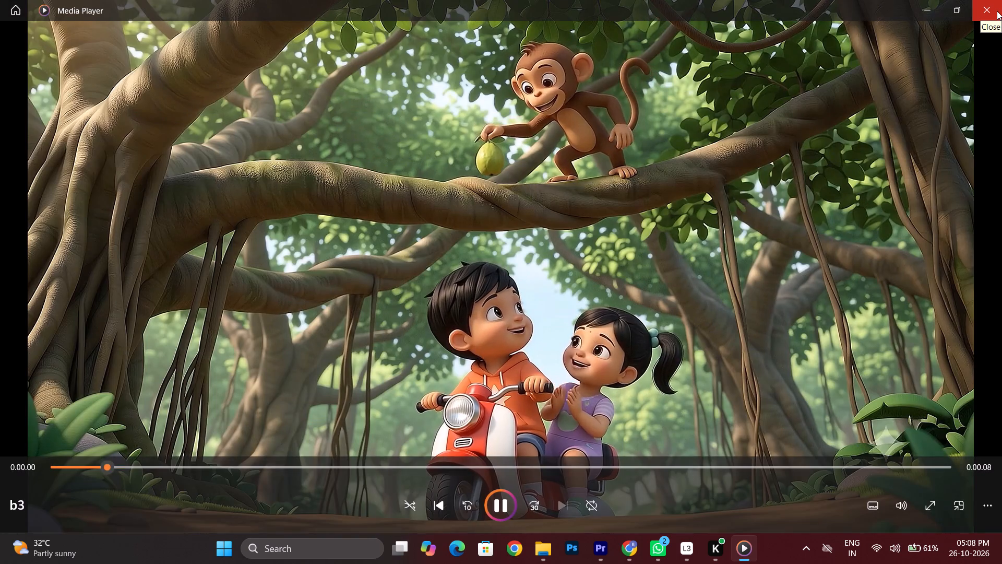
click(997, 11)
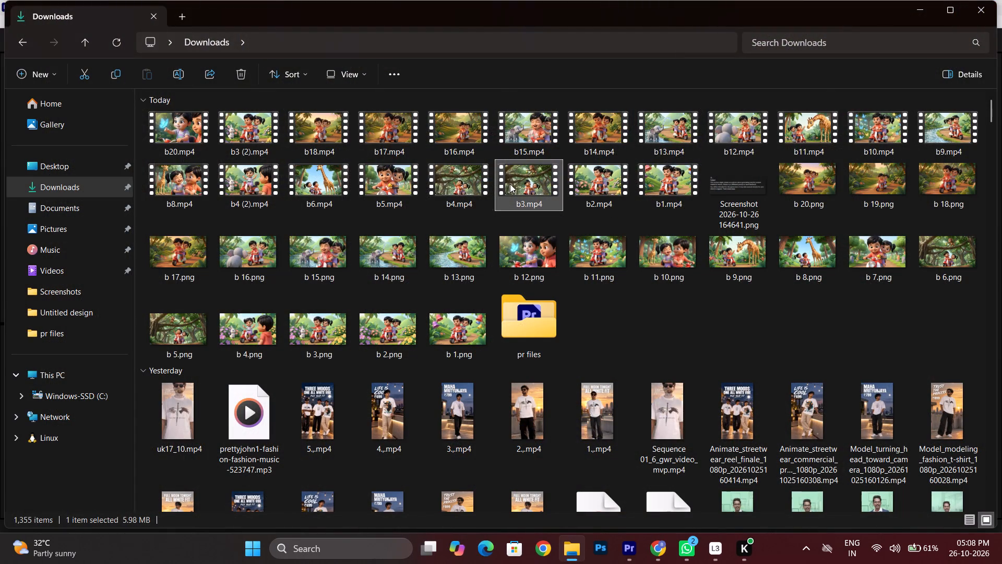
click(471, 184)
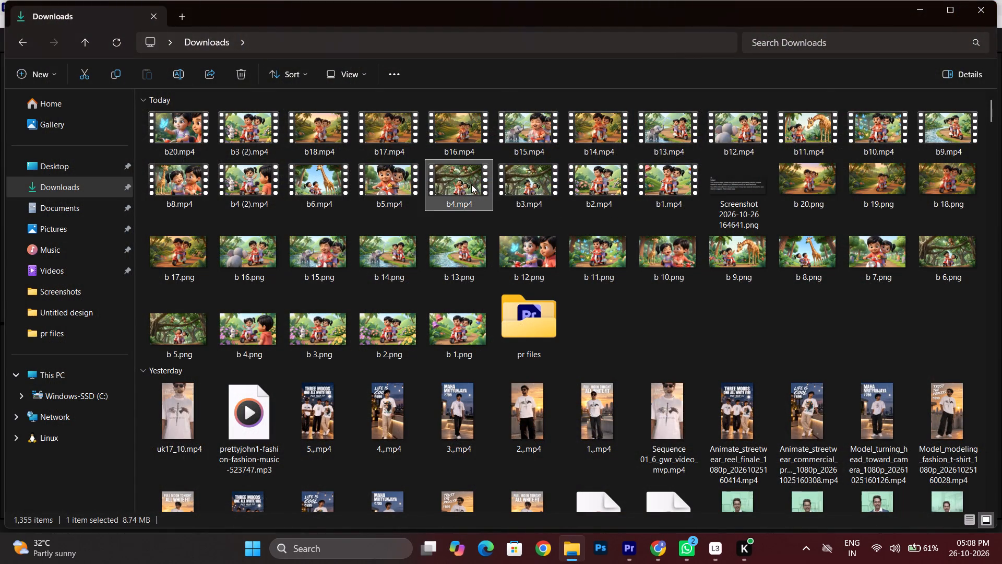
click(177, 77)
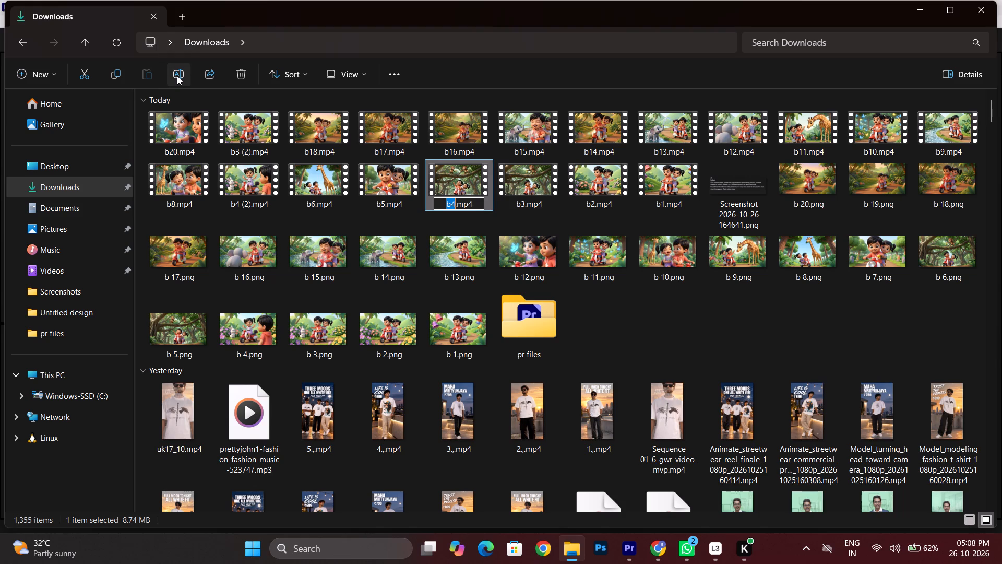
text(b5)
key(Return)
key(Return)
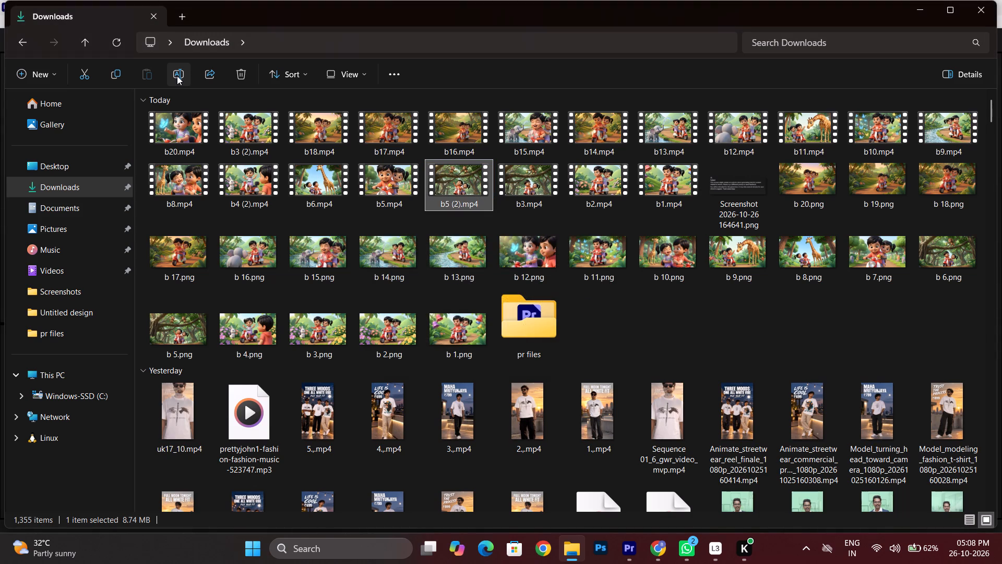
Rename the video b3.mp4 as b6, accepting the suggested numbered duplicate name.
click(526, 197)
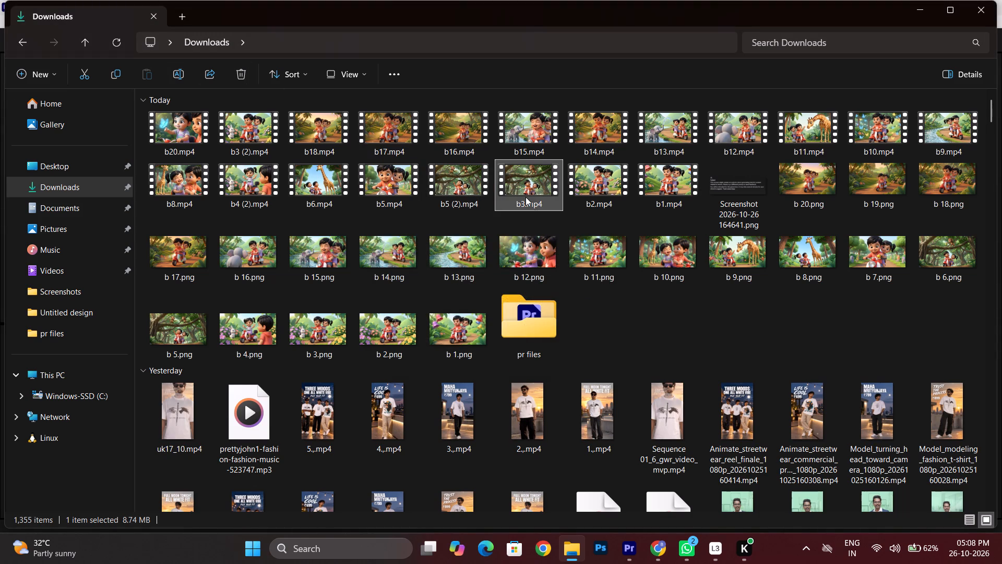
click(179, 74)
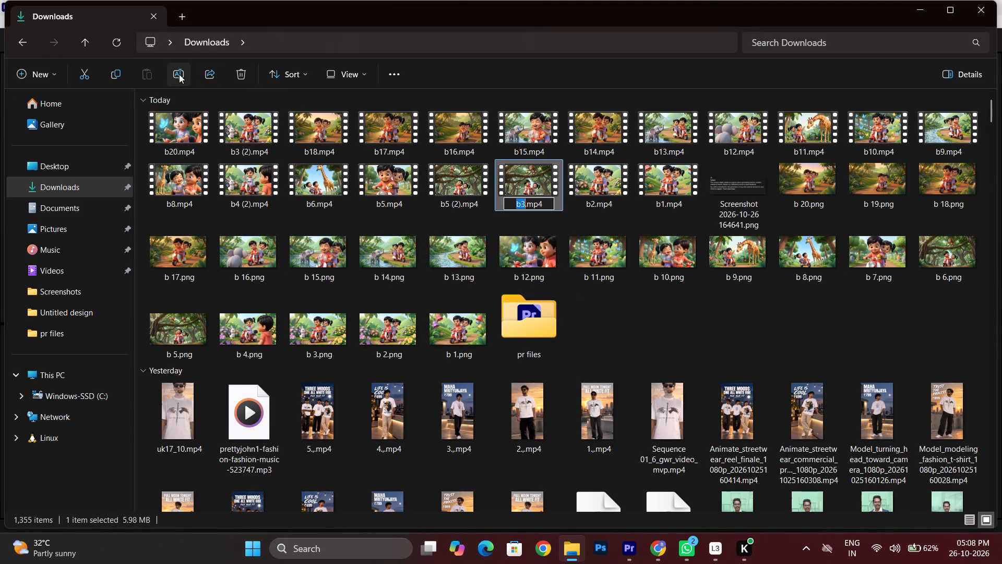
key(b)
key(6)
key(Return)
key(Return)
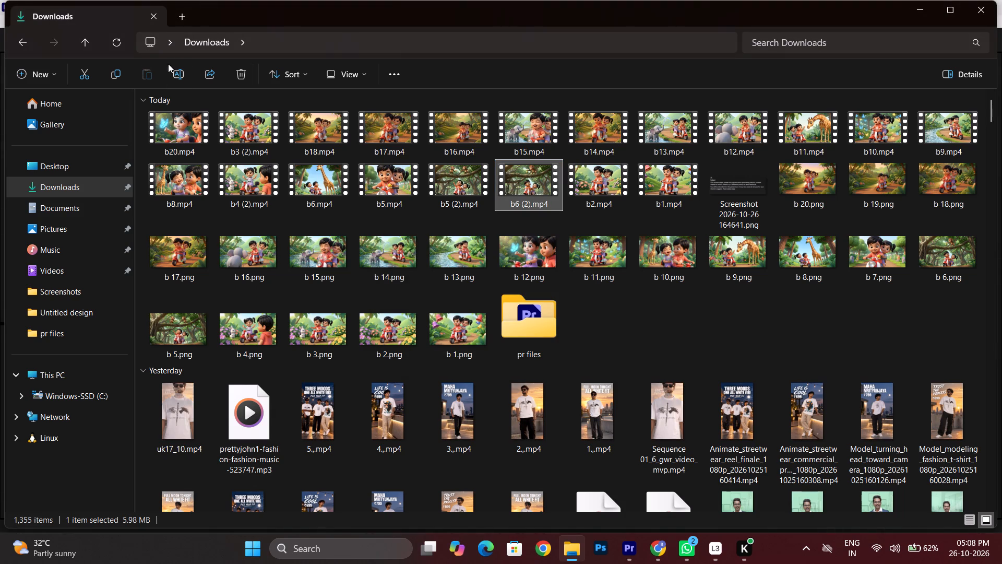
Rename the video b5.mp4 as b7 to match the b 7.png image.
click(886, 253)
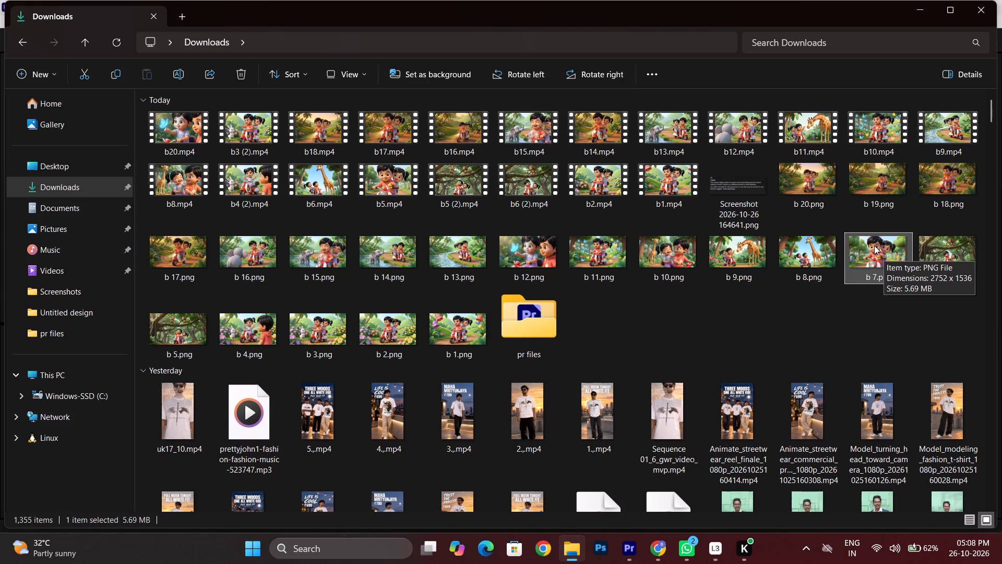
click(381, 173)
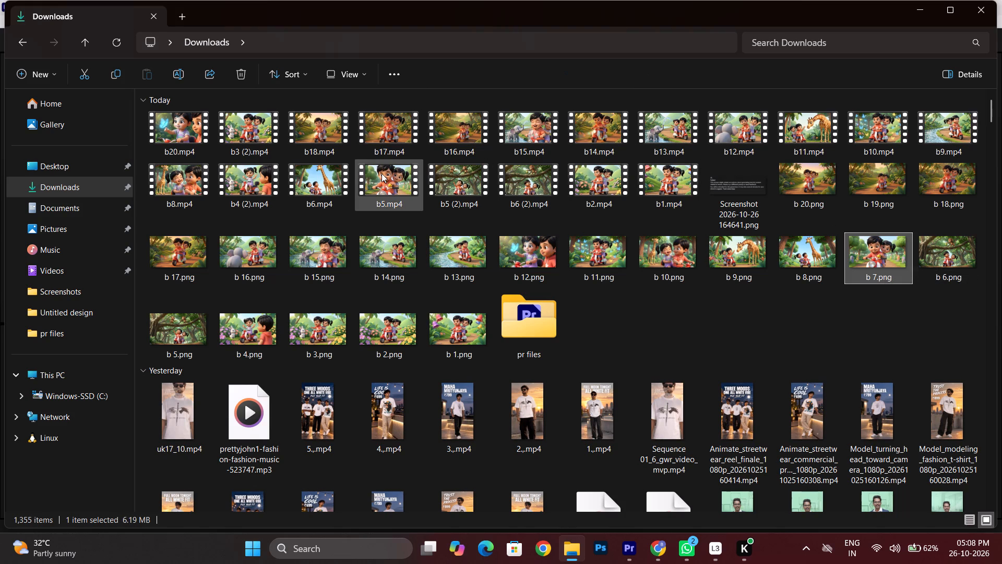
click(183, 68)
key(b)
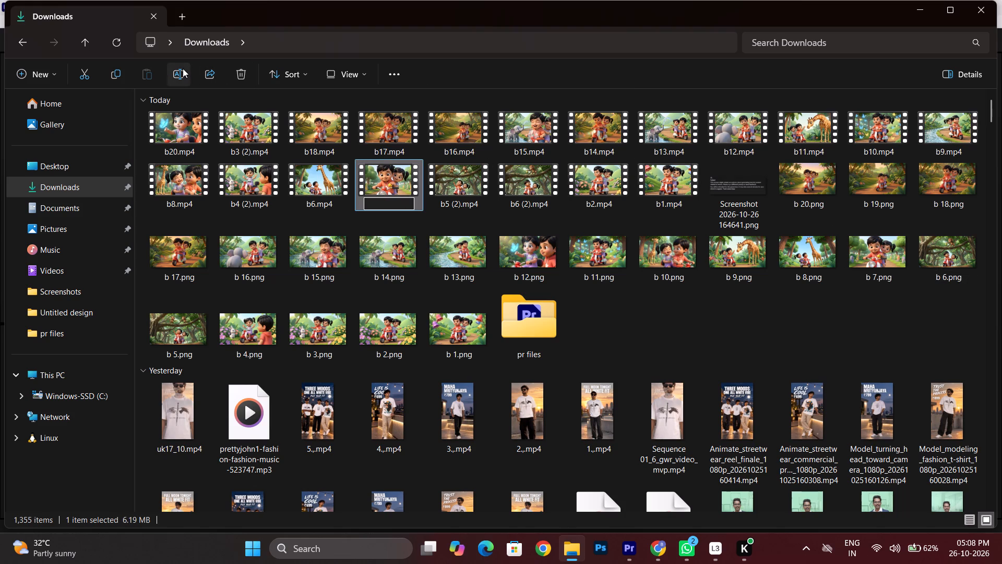
key(7)
key(Return)
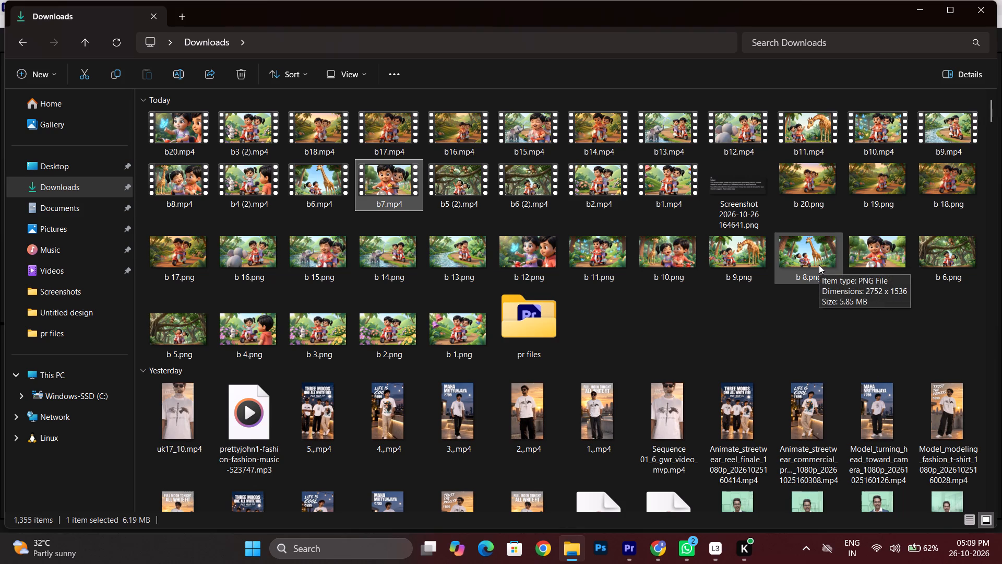
Rename the video b6.mp4 as b8 to match the b 8.png image, accepting the suggested numbered duplicate name.
click(331, 191)
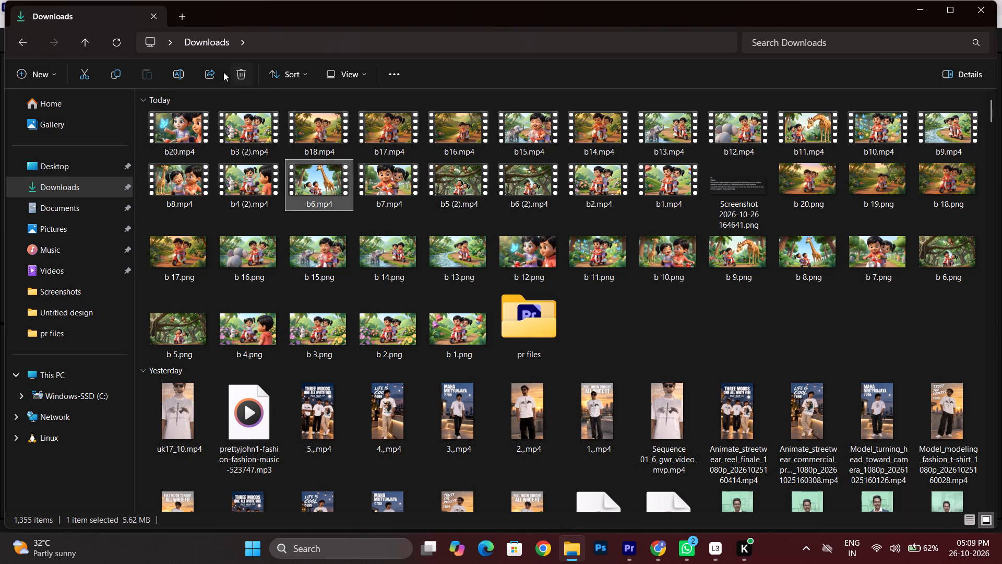
click(175, 69)
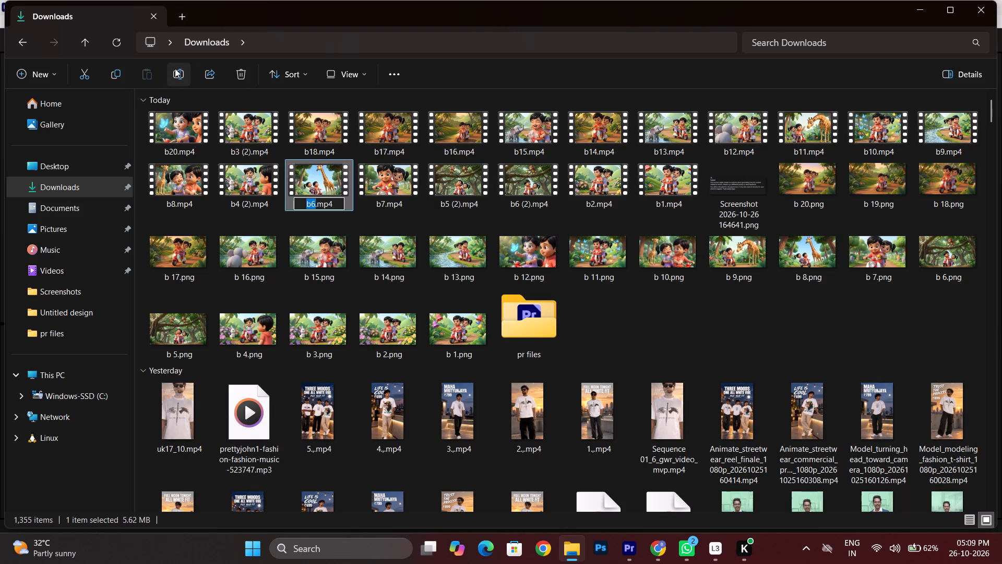
key(b)
key(8)
key(Return)
key(Return)
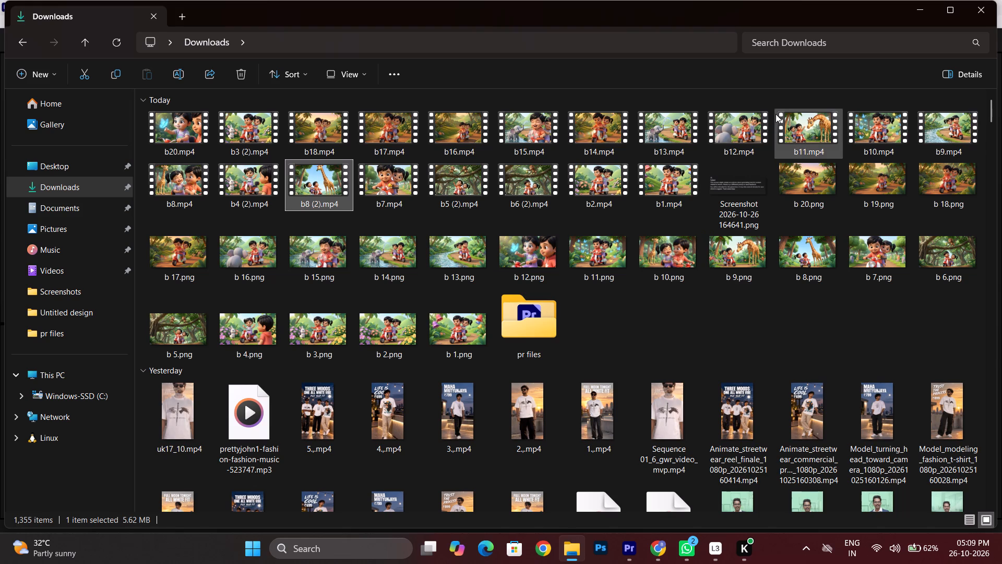
Rename the video b11.mp4 as b9 to match the b 9.png image, accepting the suggested numbered duplicate name.
click(797, 128)
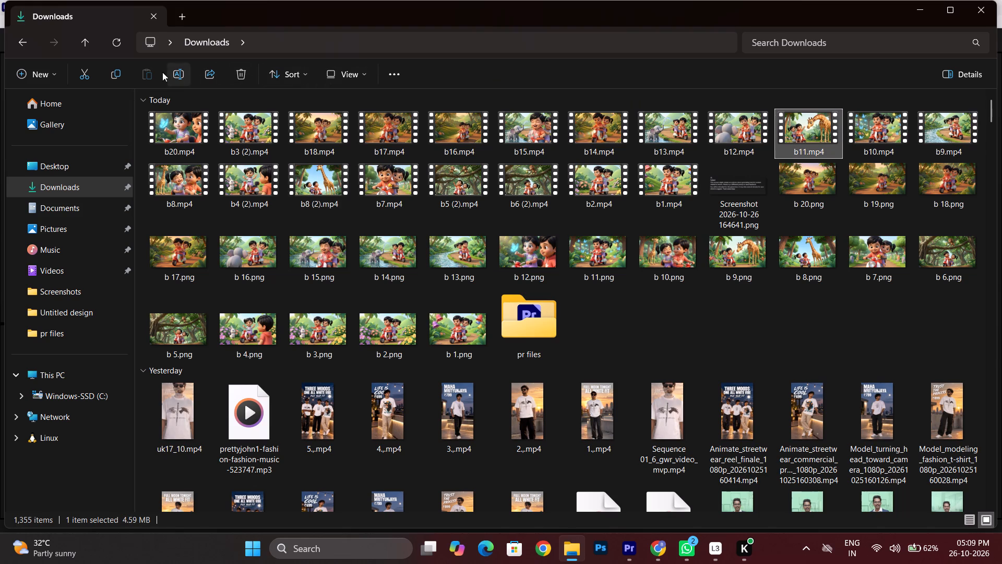
click(177, 72)
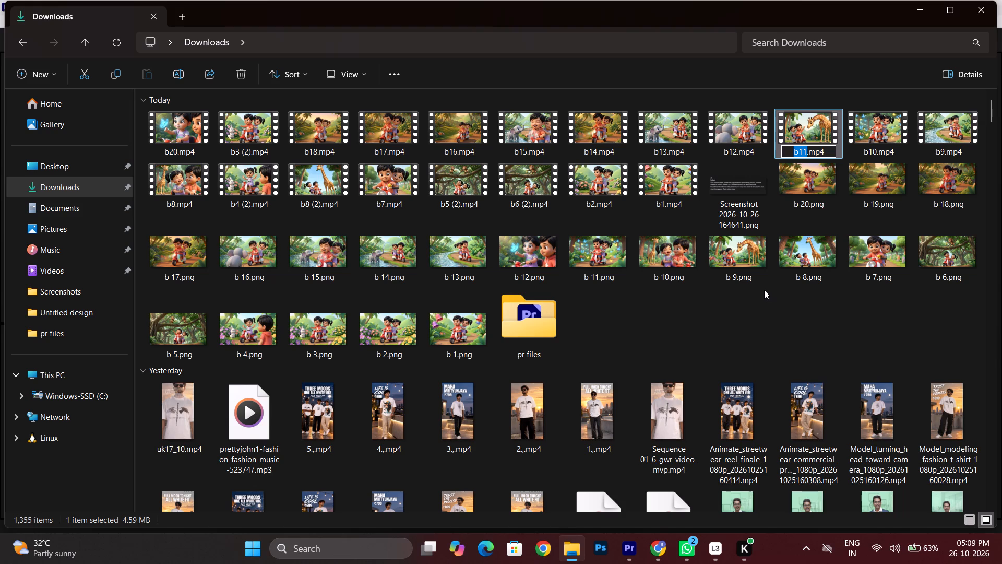
key(b)
key(9)
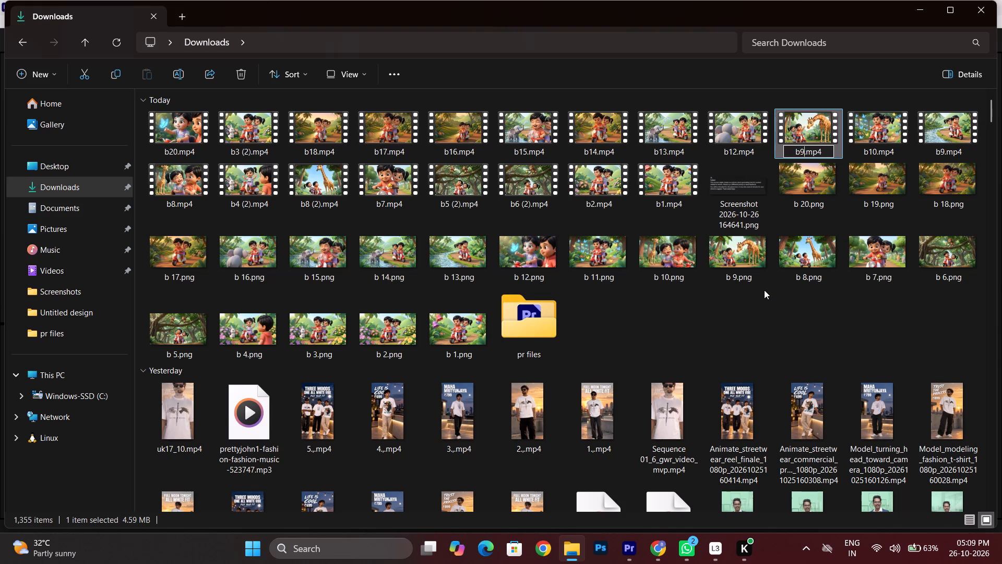
key(Return)
key(Return)
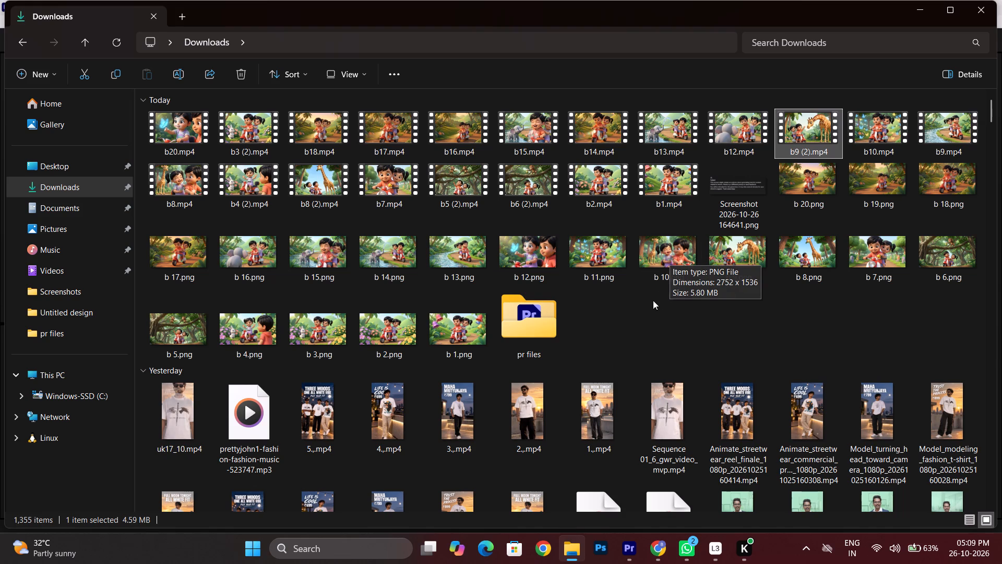
Rename the video b8.mp4 as b10 to match the b 10.png image, accepting the suggested numbered duplicate name.
click(179, 186)
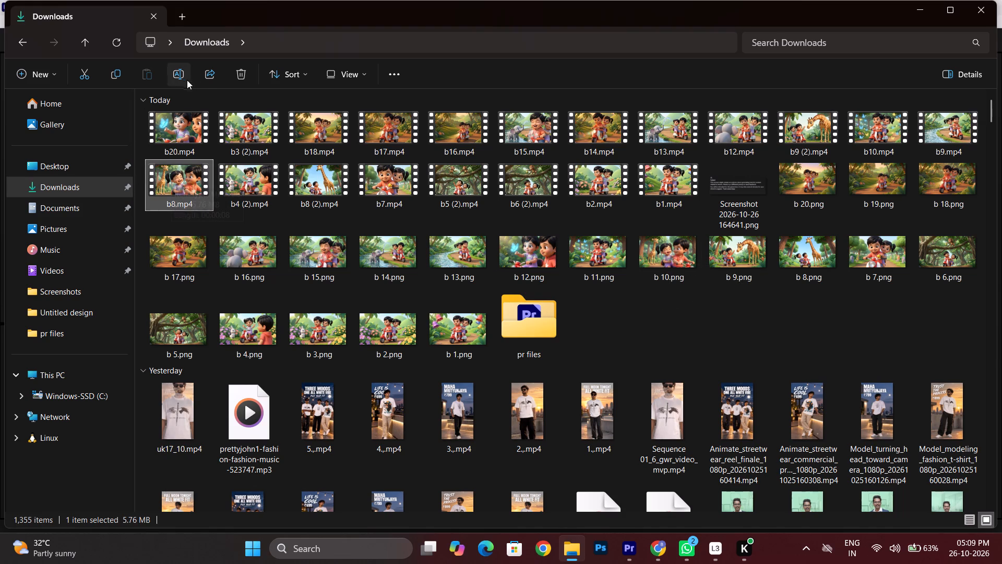
click(176, 71)
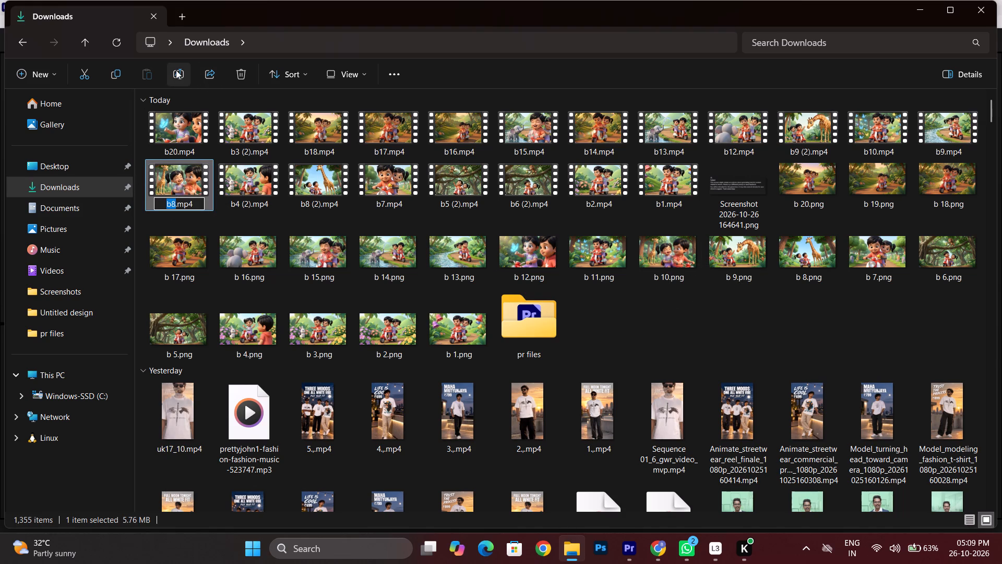
key(b)
text(10)
key(Return)
key(Return)
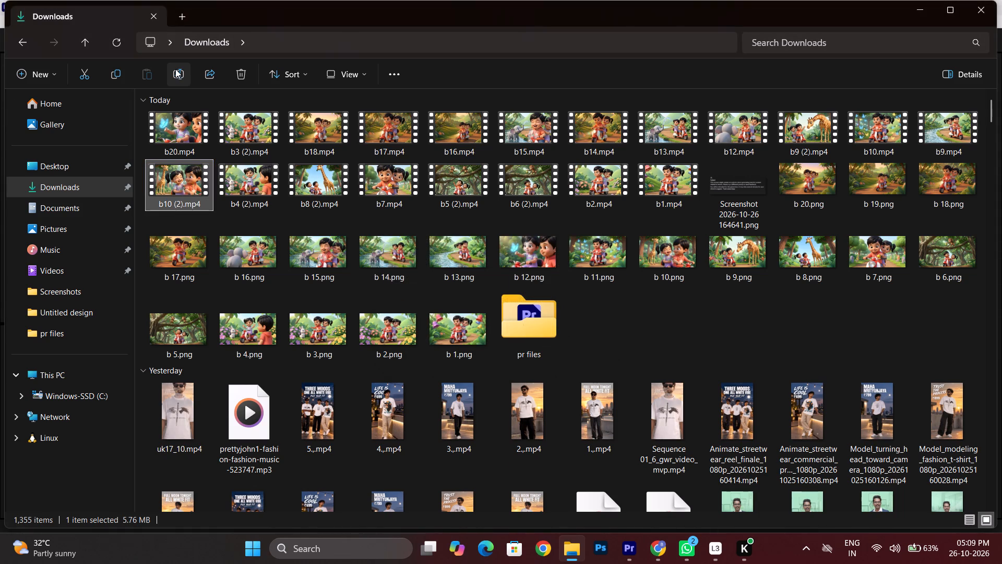
Rename the video b10.mp4 as b11 to match the b 11.png image.
click(616, 275)
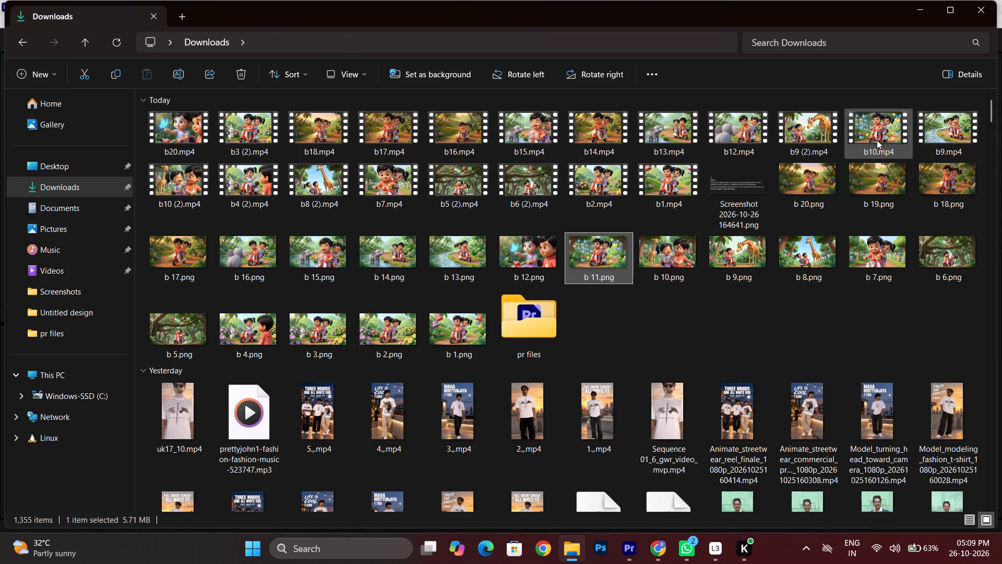
click(877, 140)
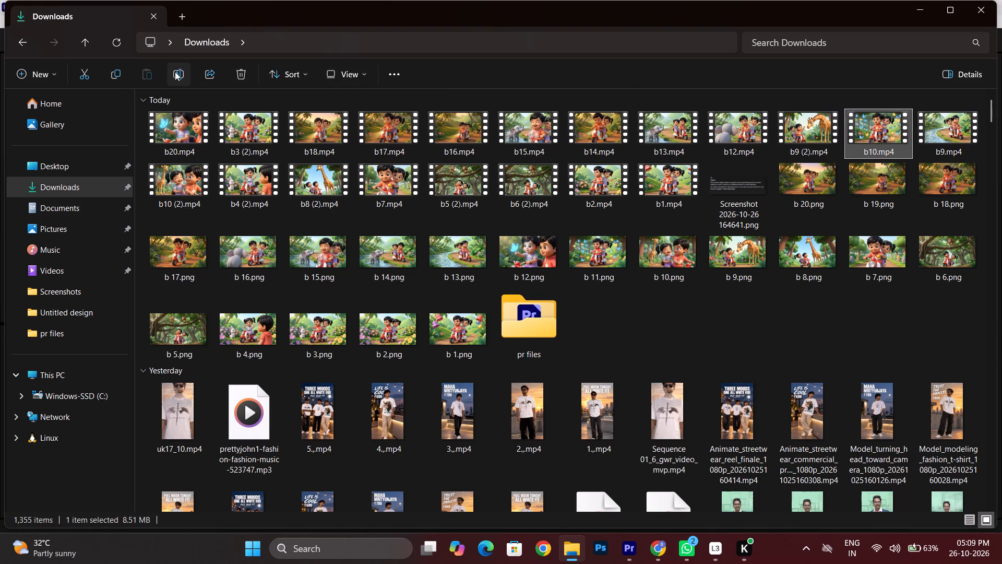
click(176, 72)
key(b)
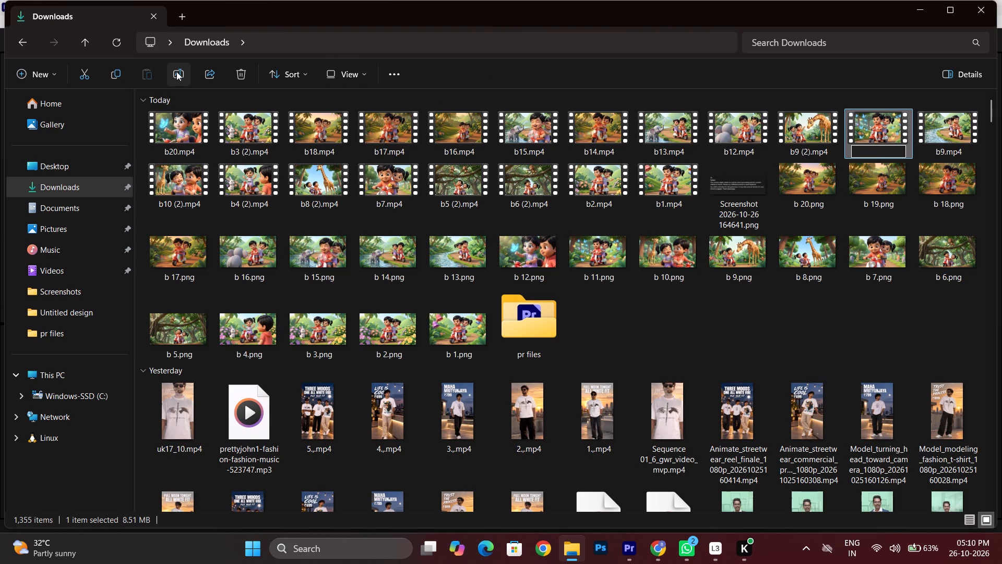
text(11)
key(Return)
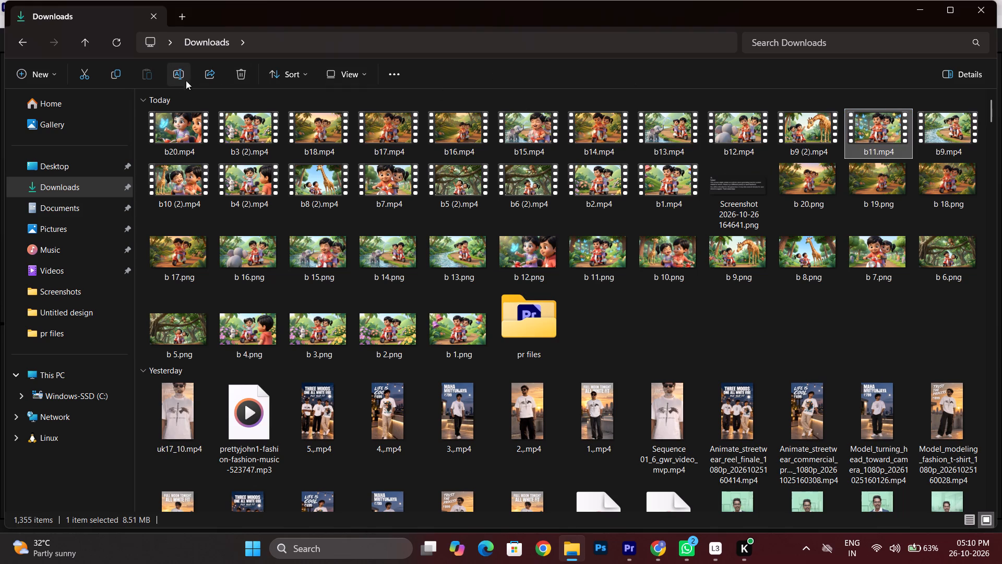
Rename the video b20.mp4 as b12 to match the b 12.png image, accepting the suggested numbered duplicate name.
click(552, 269)
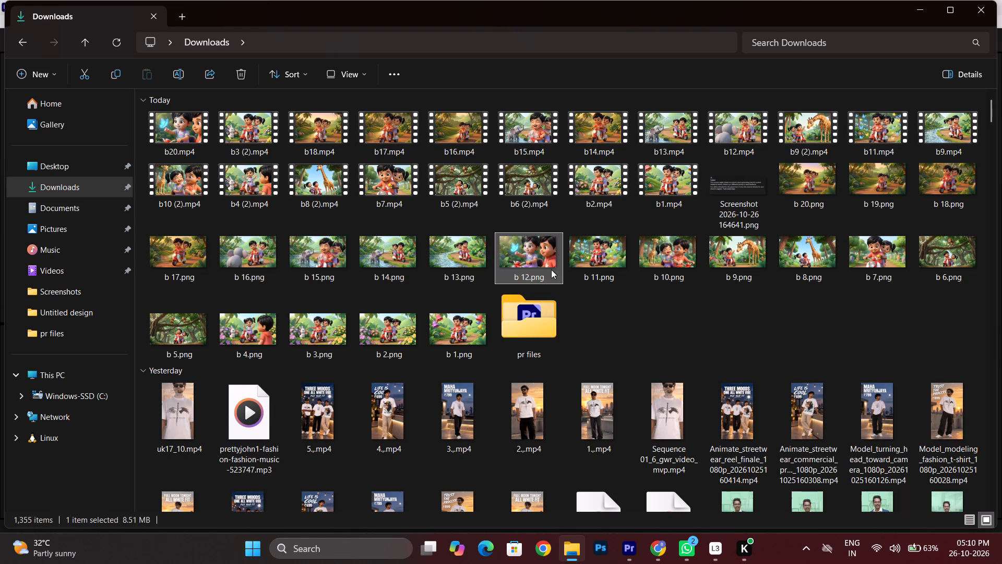
click(179, 137)
click(182, 71)
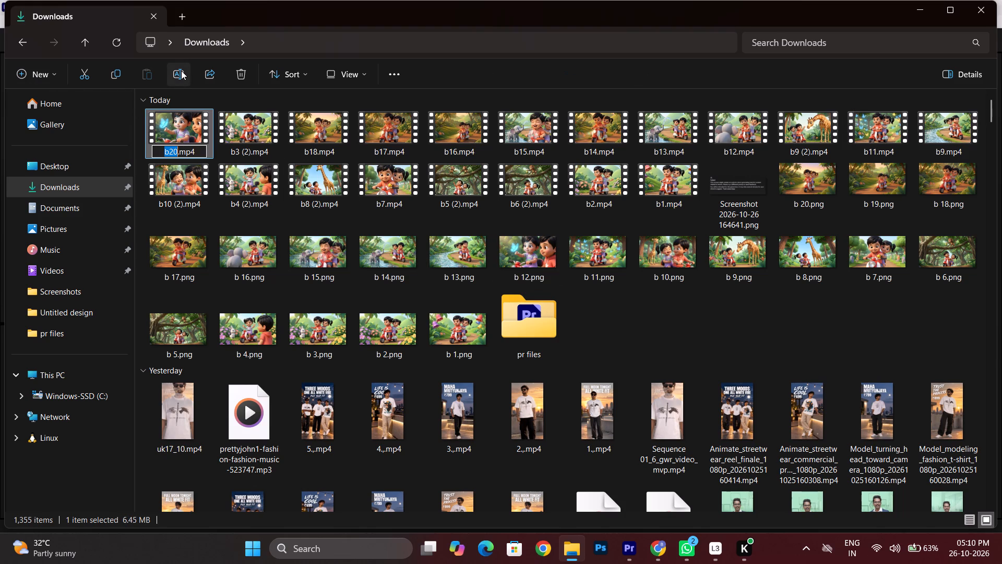
key(b)
key(1)
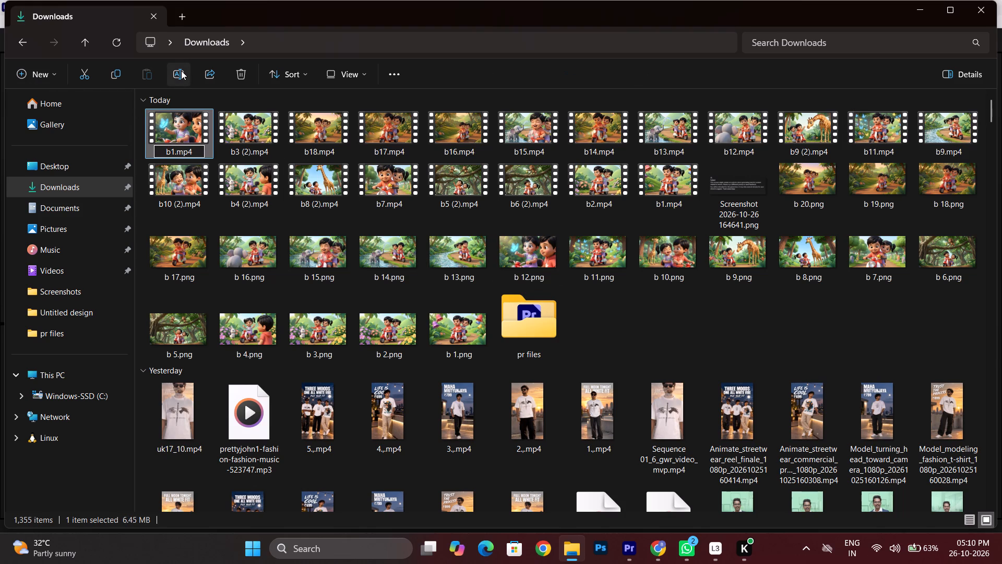
key(2)
key(Return)
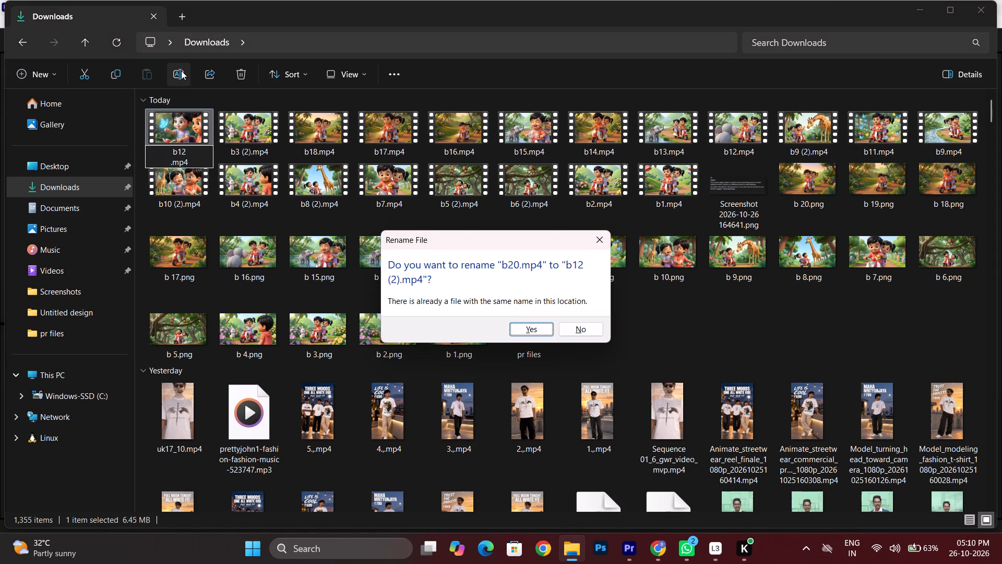
key(Return)
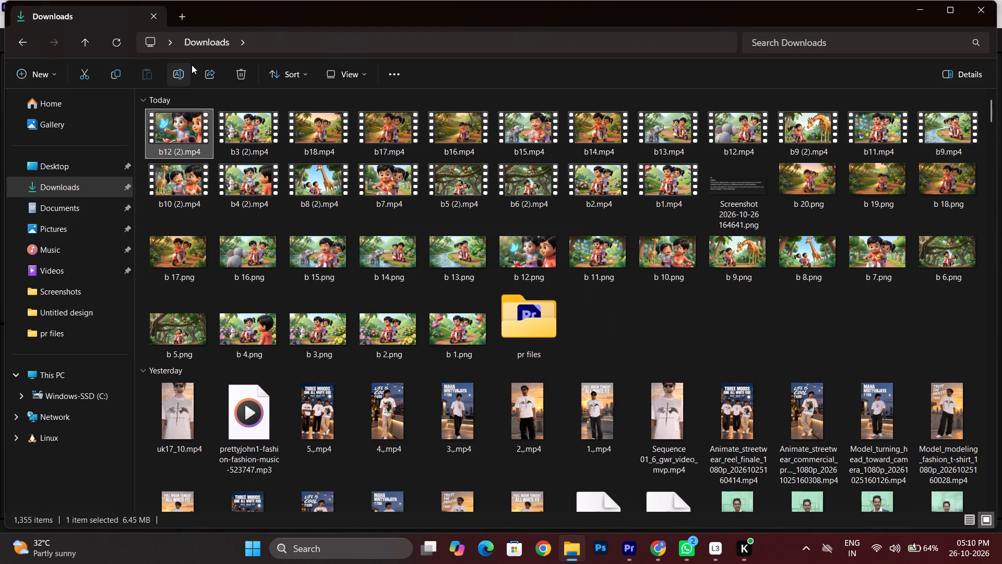
Rename the video b9.mp4 as b13 to match the b 13.png image, accepting the suggested numbered duplicate name.
click(447, 269)
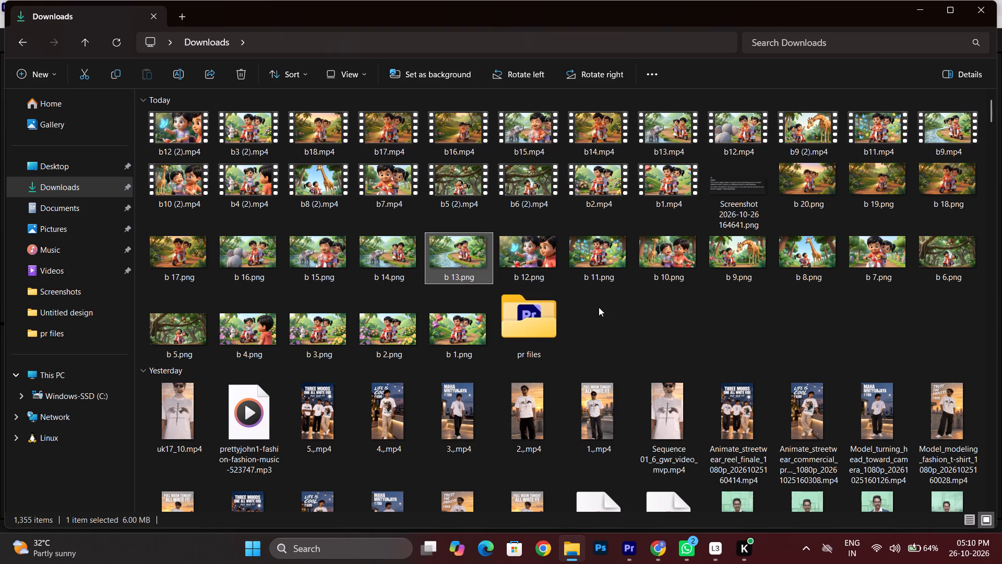
click(955, 140)
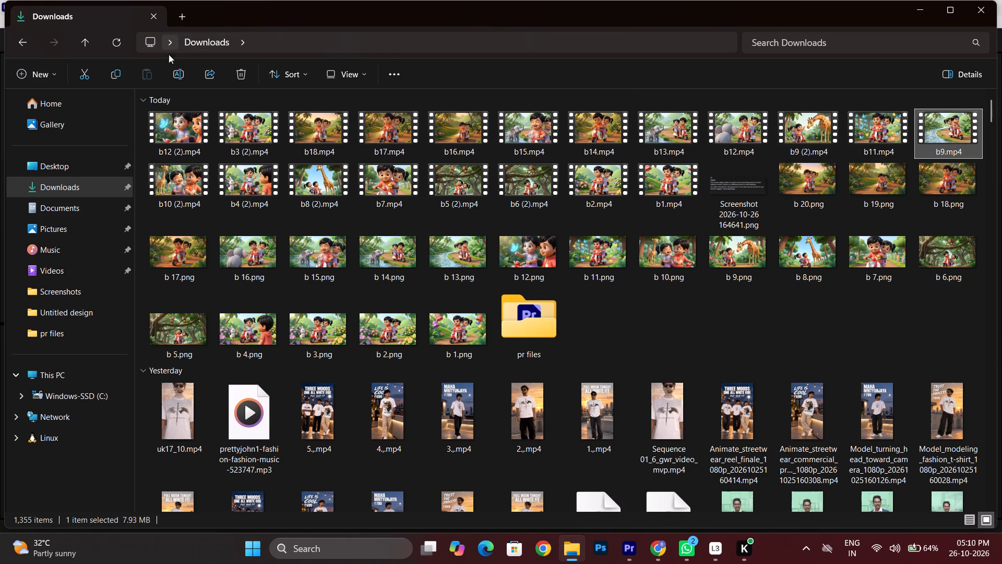
click(177, 71)
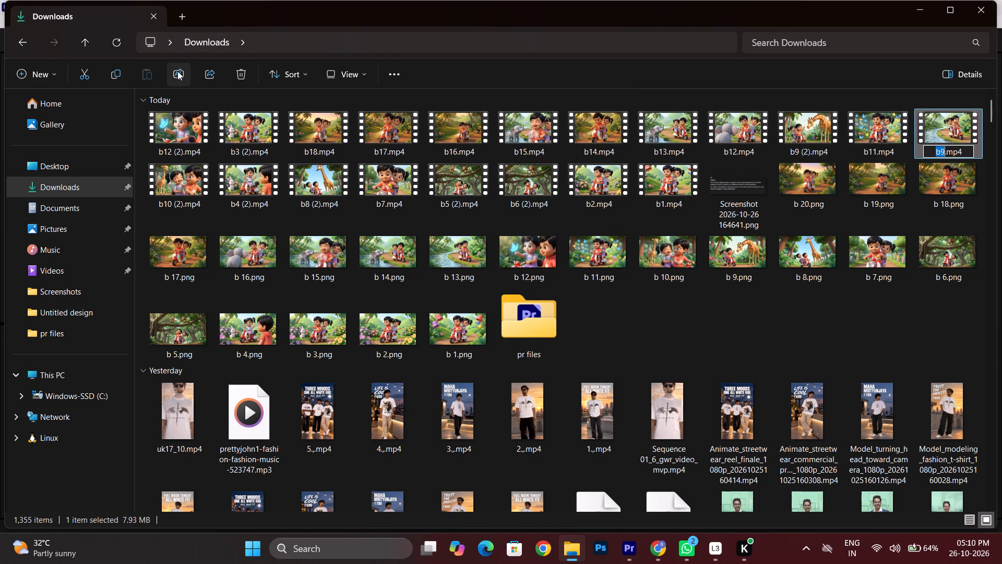
key(b)
text(13)
key(Return)
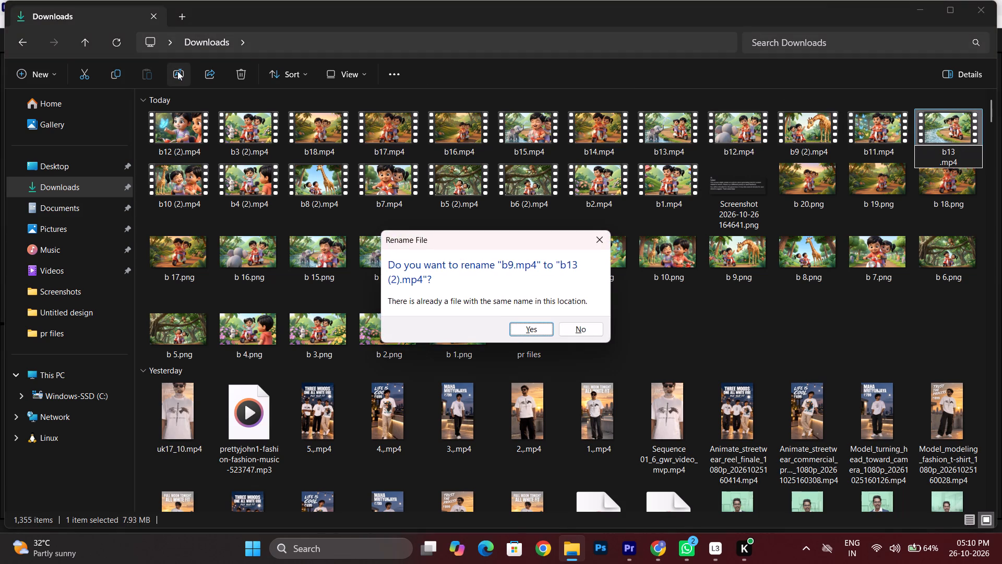
key(Return)
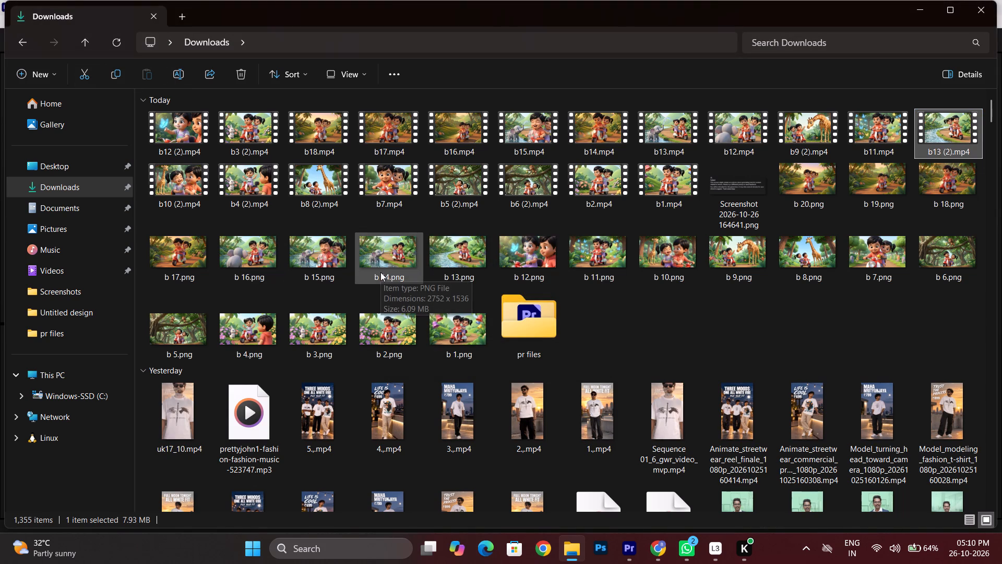
Rename the video b13.mp4 as b14 to match the b 14.png image, accepting the suggested numbered duplicate name.
click(681, 142)
click(183, 68)
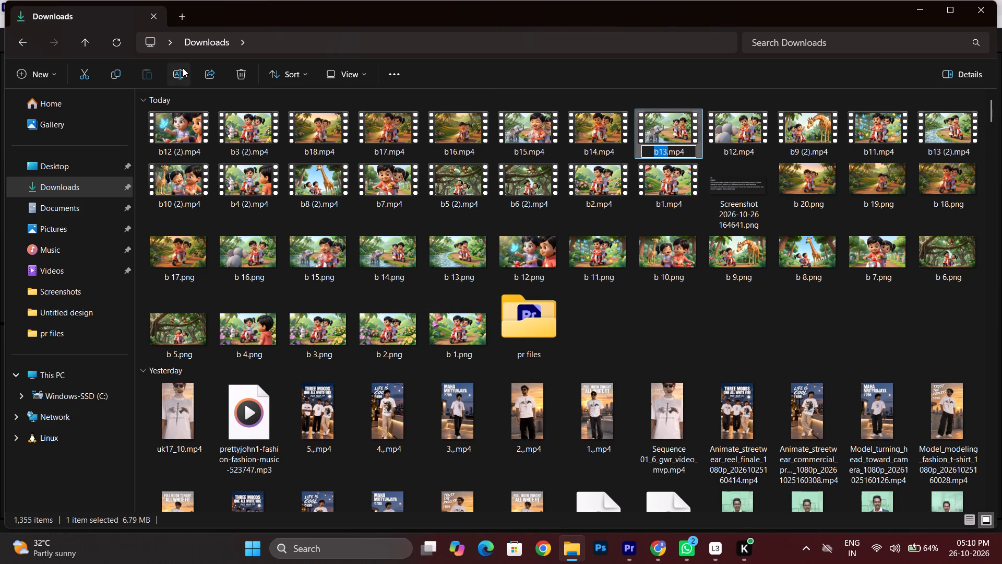
key(b)
text(14)
key(Return)
key(Return)
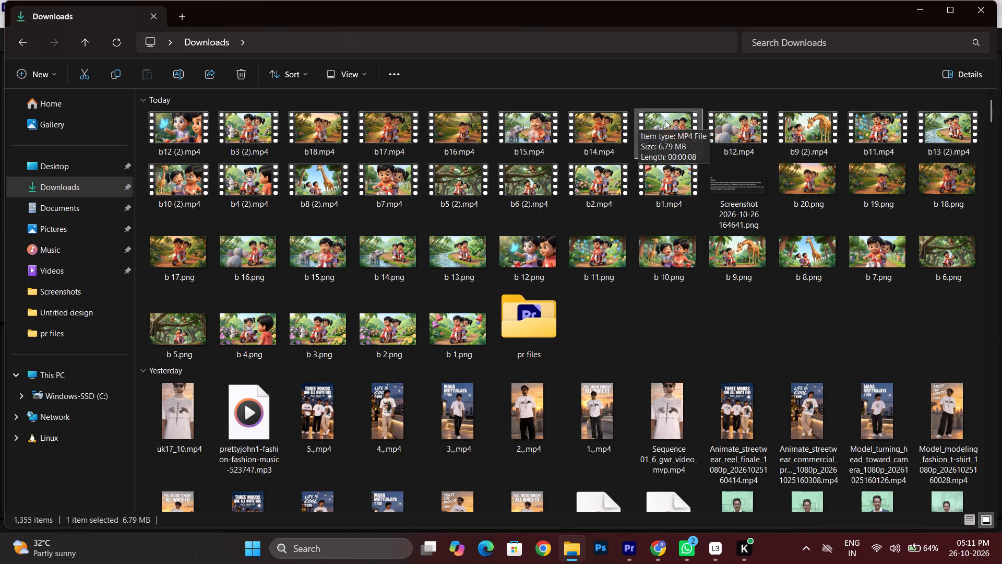
Rename the video b12.mp4 as b16 to match the b 16.png image, accepting the suggested numbered duplicate name.
click(529, 123)
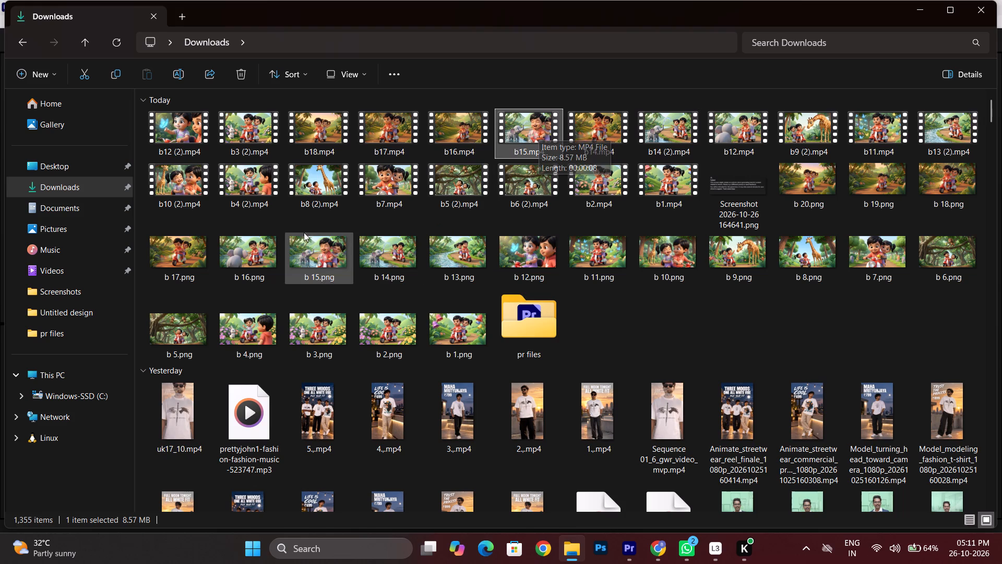
click(264, 252)
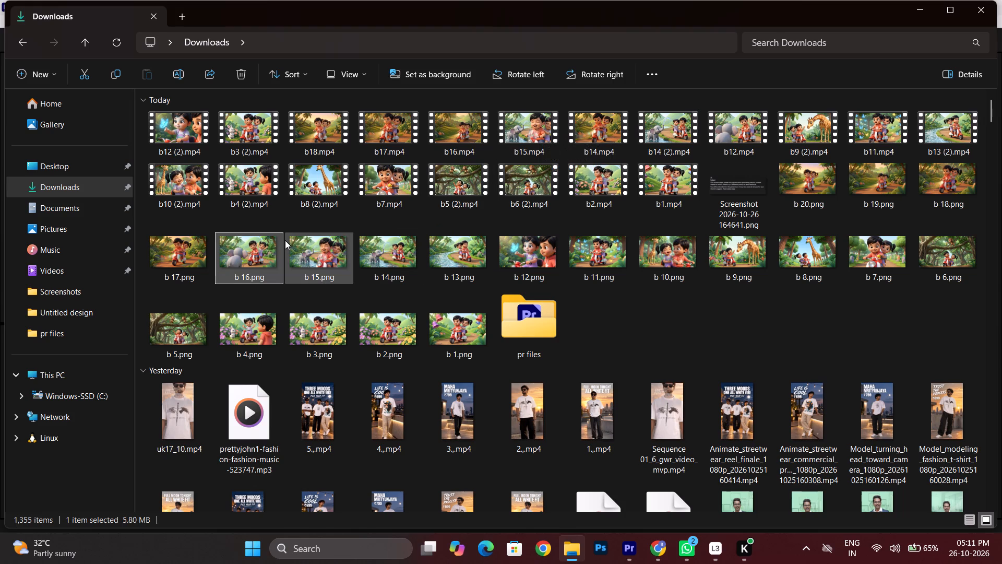
click(742, 132)
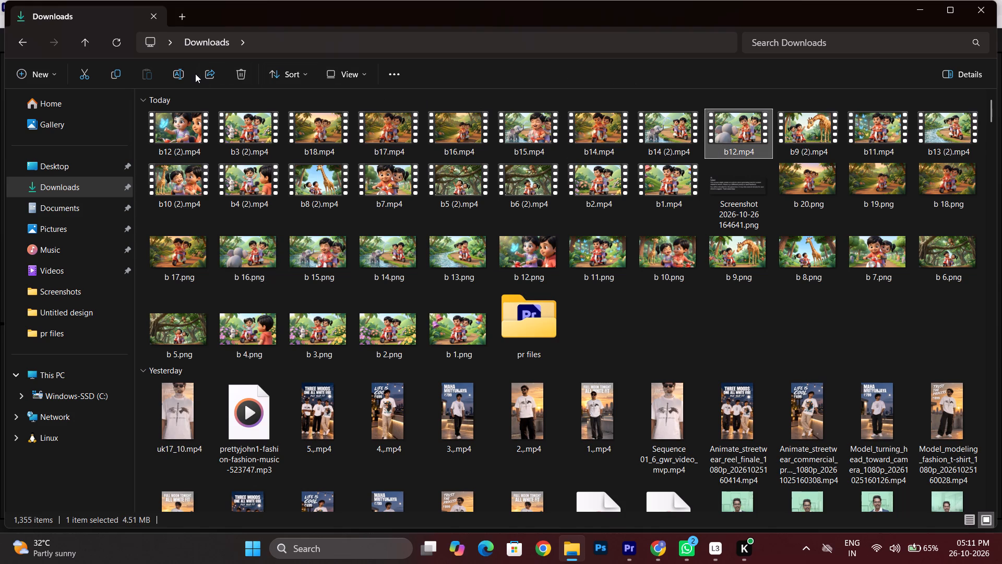
click(187, 73)
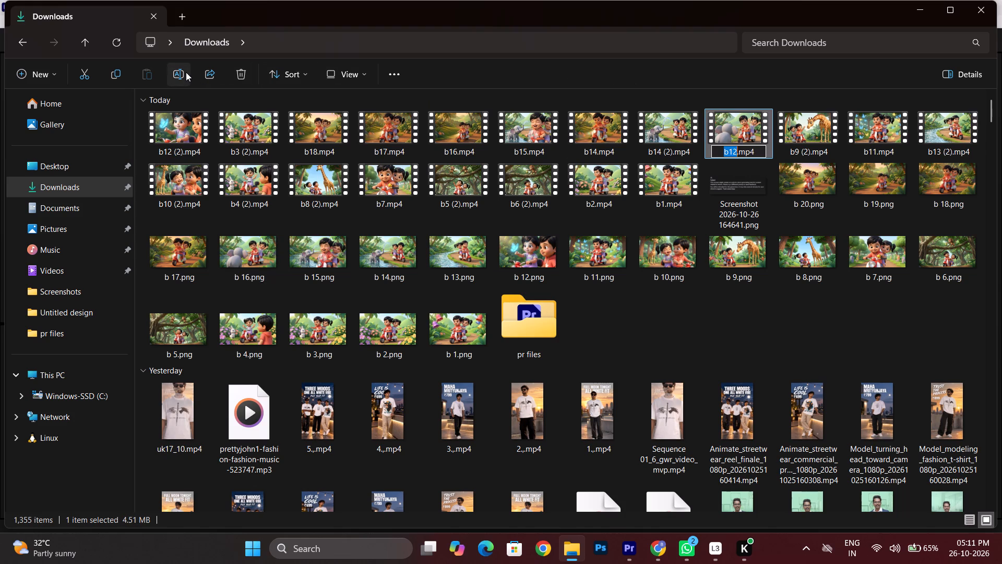
key(b)
text(16)
key(Return)
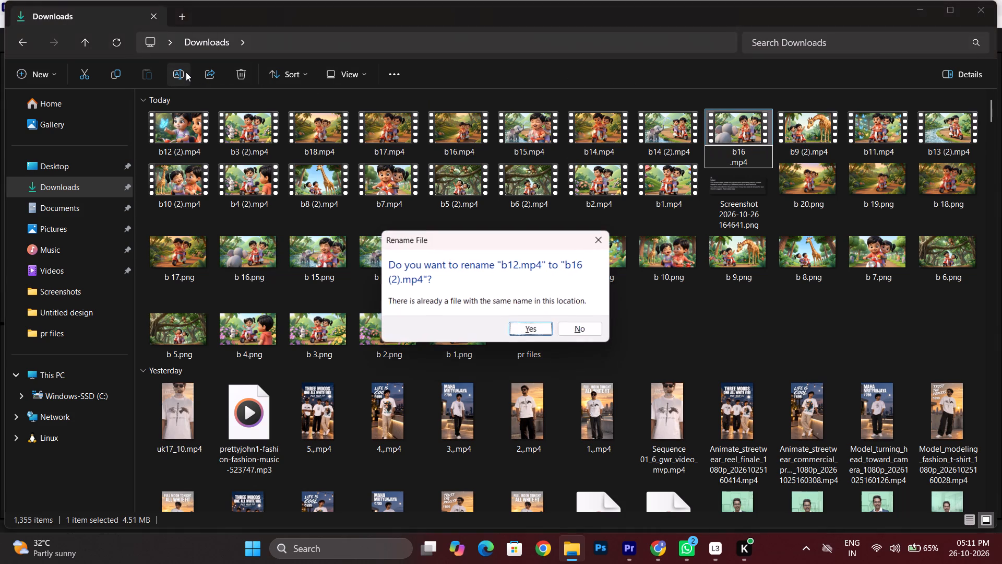
key(Return)
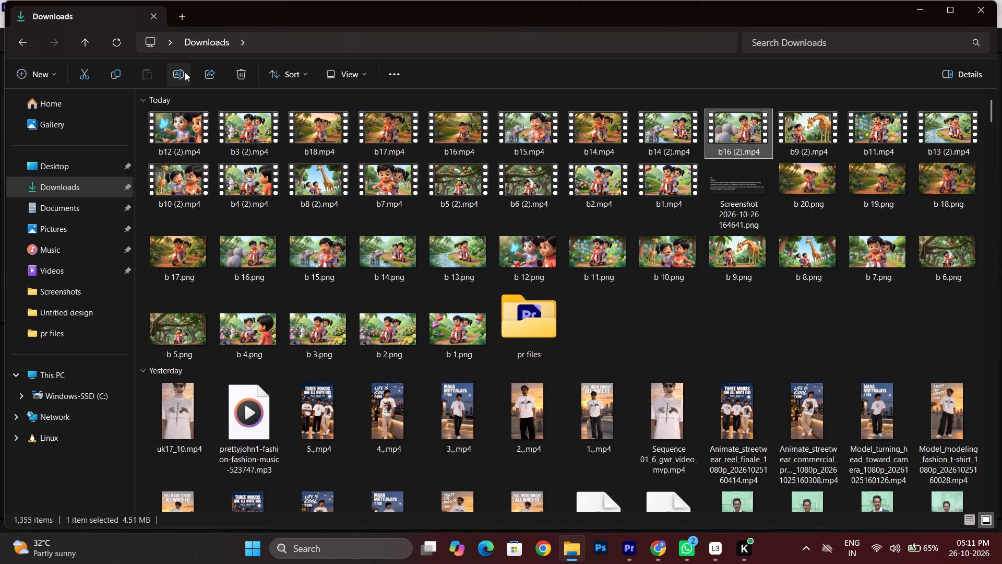
Rename the video b14.mp4 as b17 to match the b 17.png image, accepting the suggested numbered duplicate name.
click(180, 268)
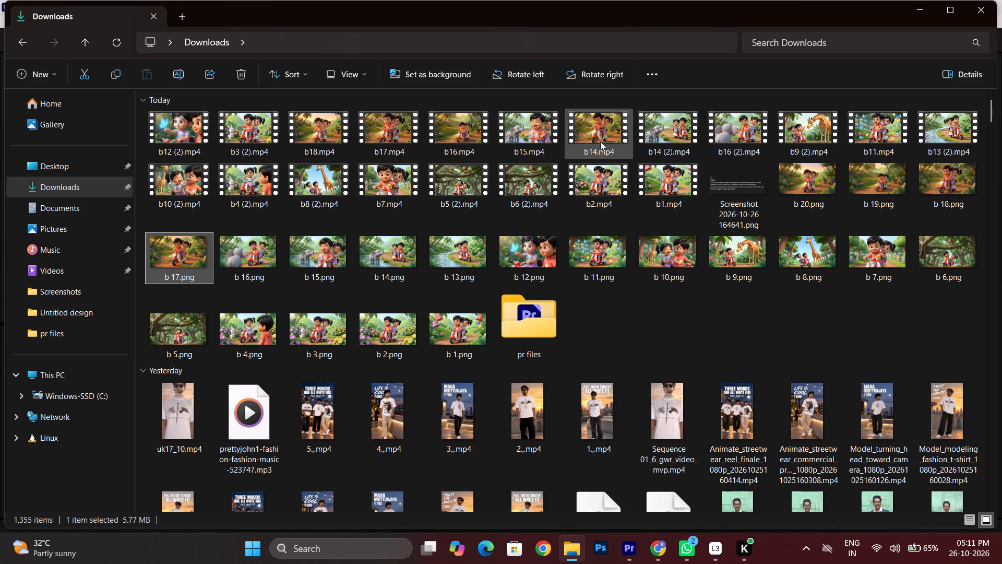
click(600, 142)
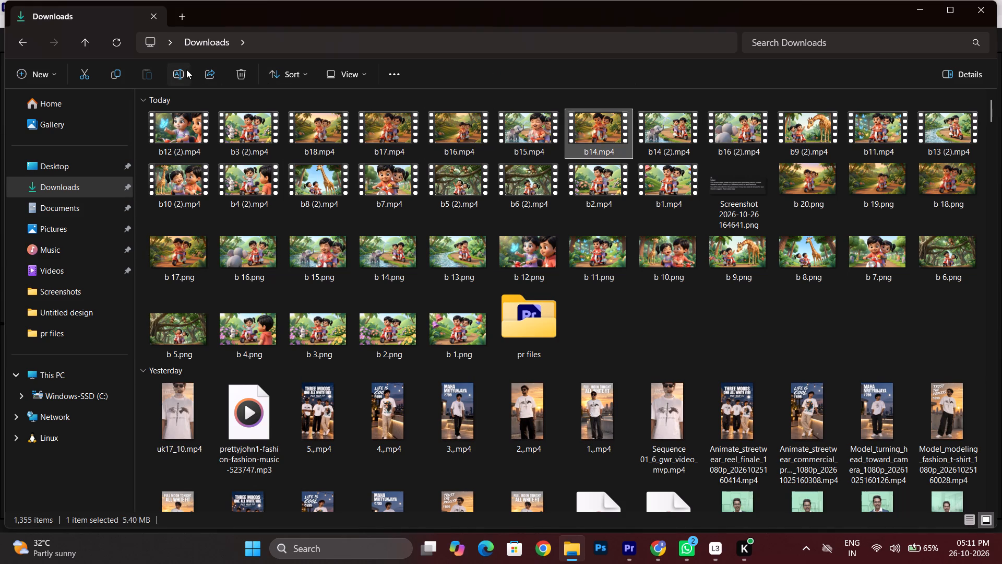
click(182, 71)
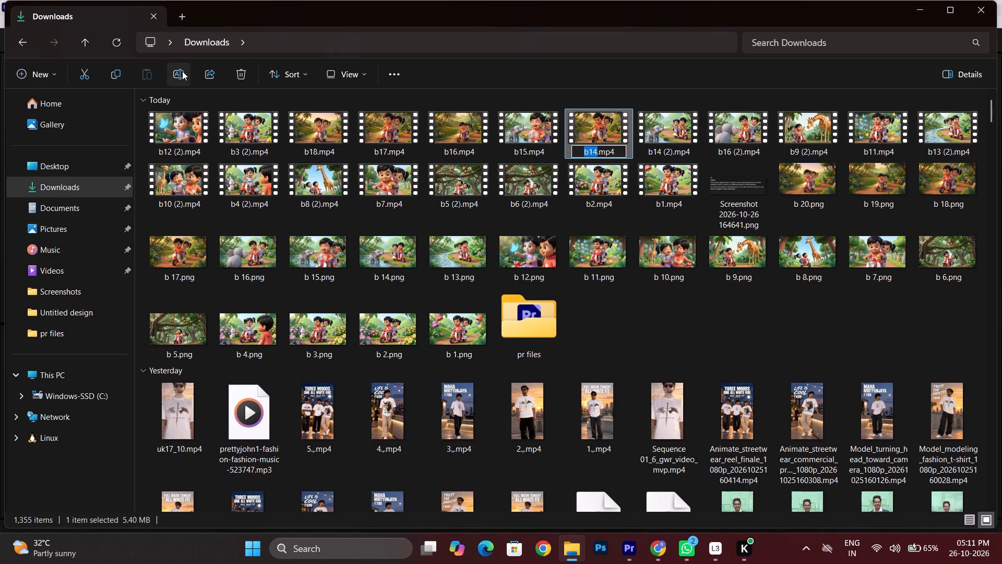
key(b)
text(17)
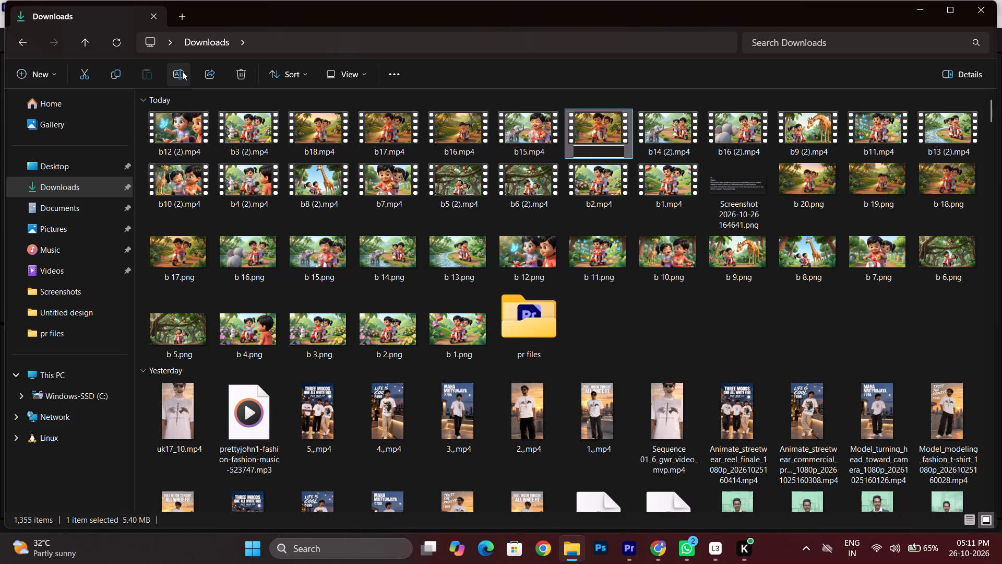
key(Return)
key(Return)
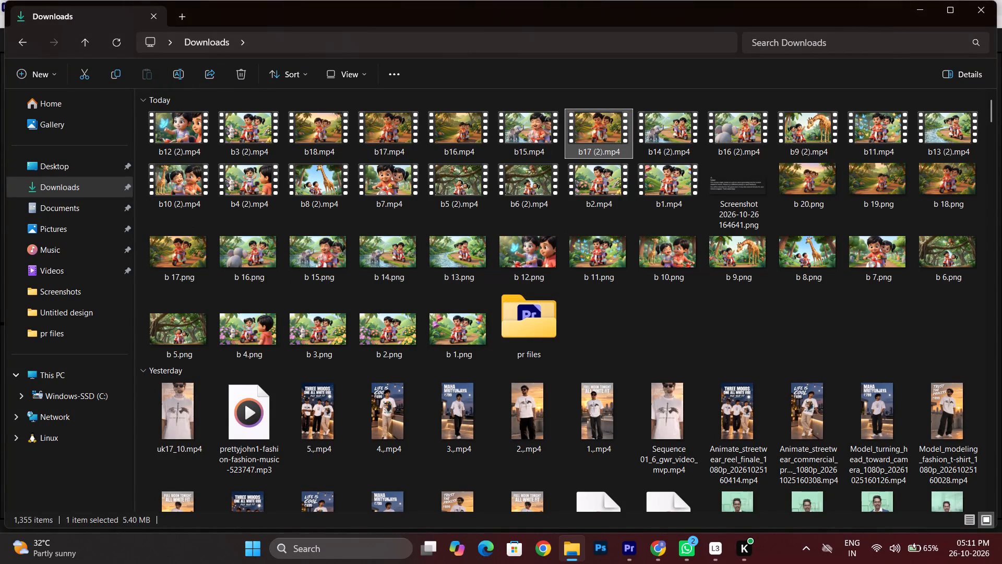
Rename the video b17.mp4 as b18 to match the b 18.png image, accepting the suggested numbered duplicate name.
click(960, 195)
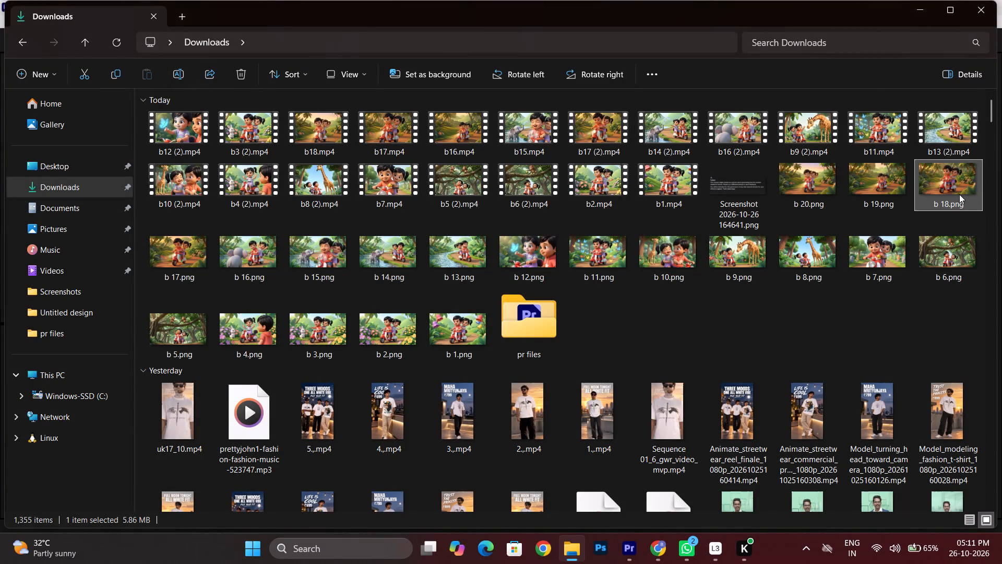
click(377, 121)
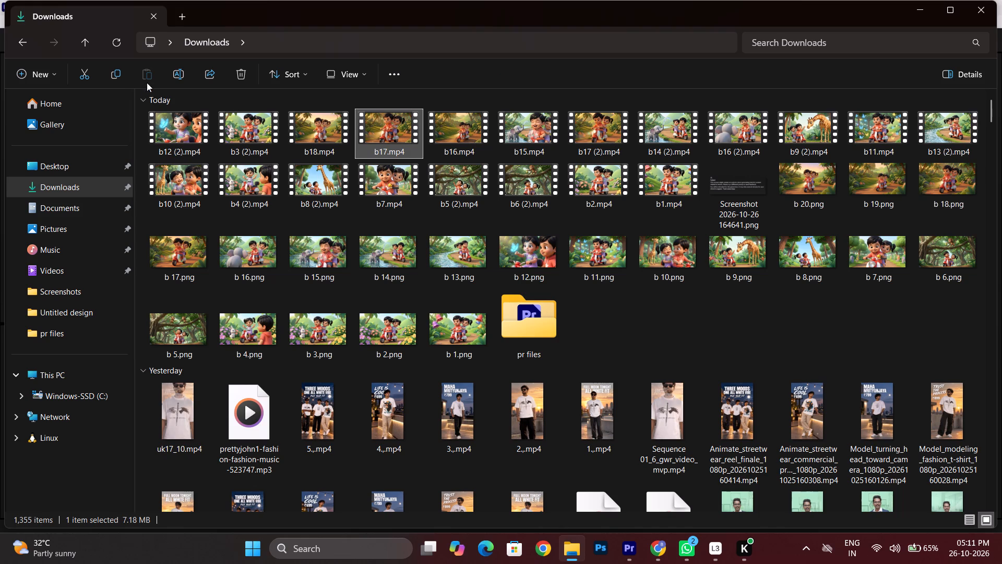
click(184, 72)
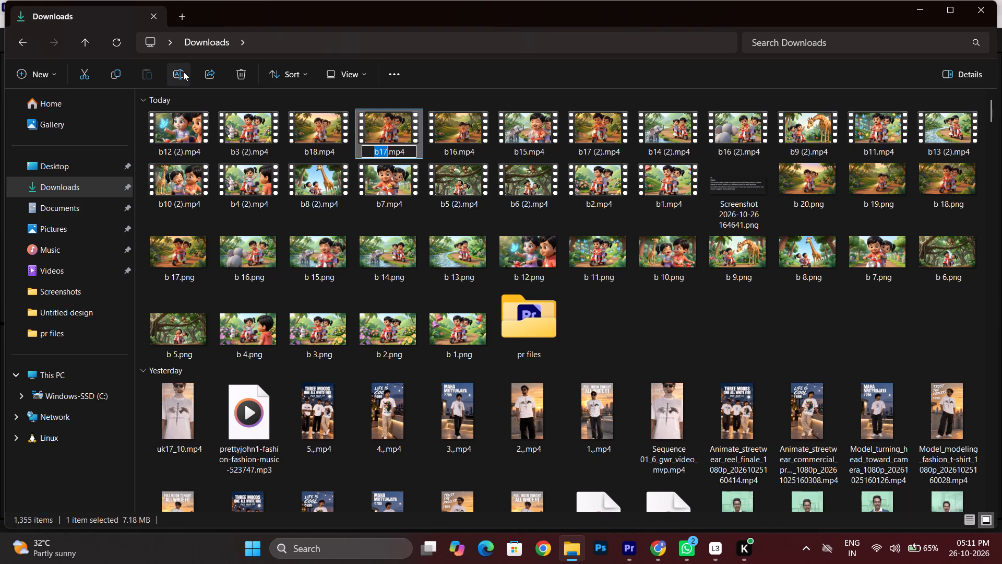
key(b)
text(18)
key(Return)
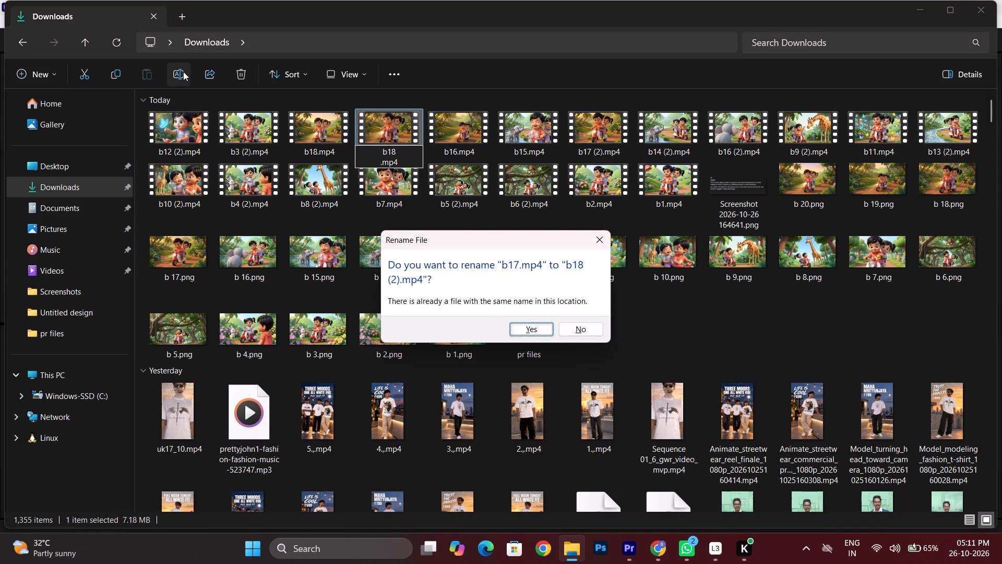
key(Return)
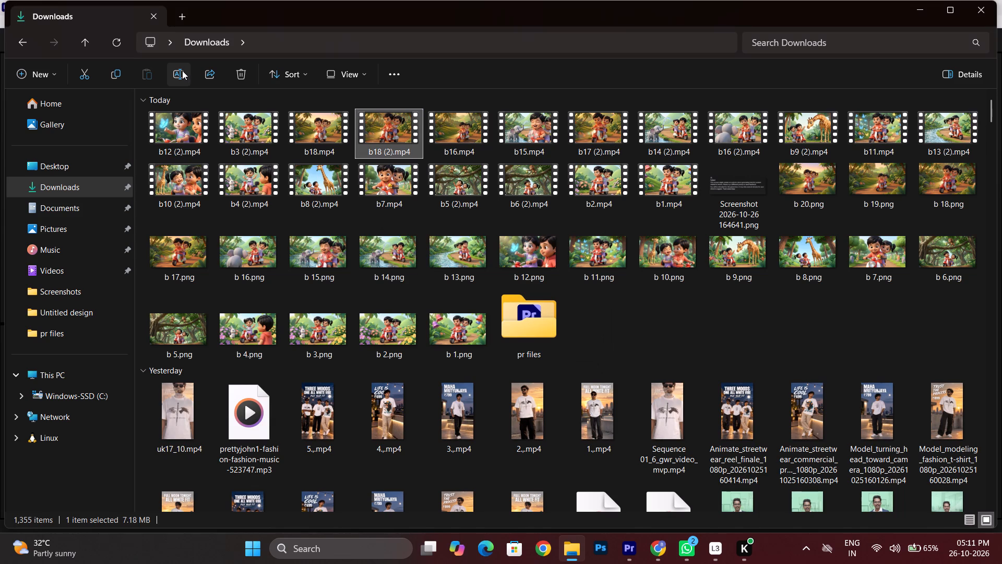
Rename the video b16.mp4 as b19 to match the b 19.png image.
click(878, 208)
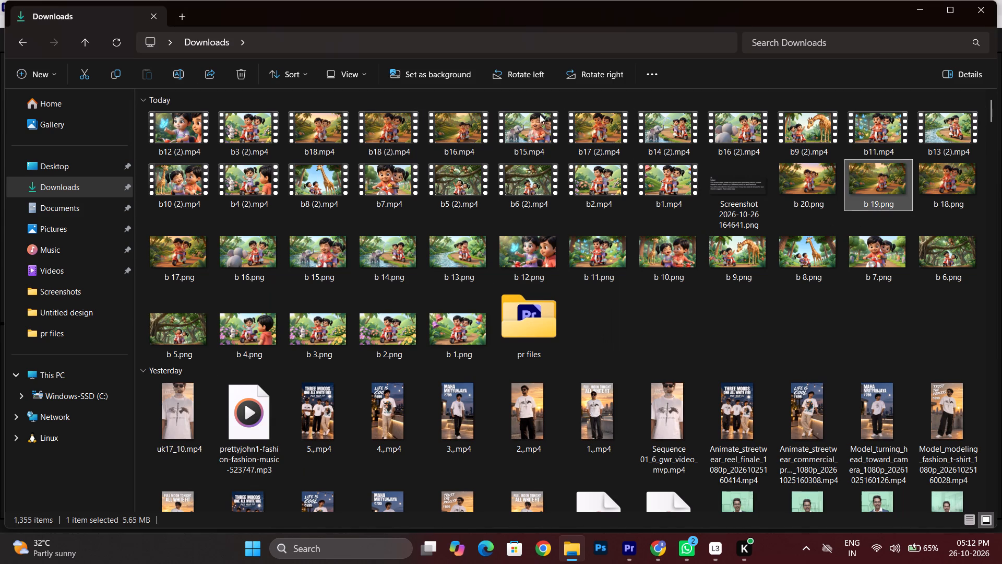
click(478, 124)
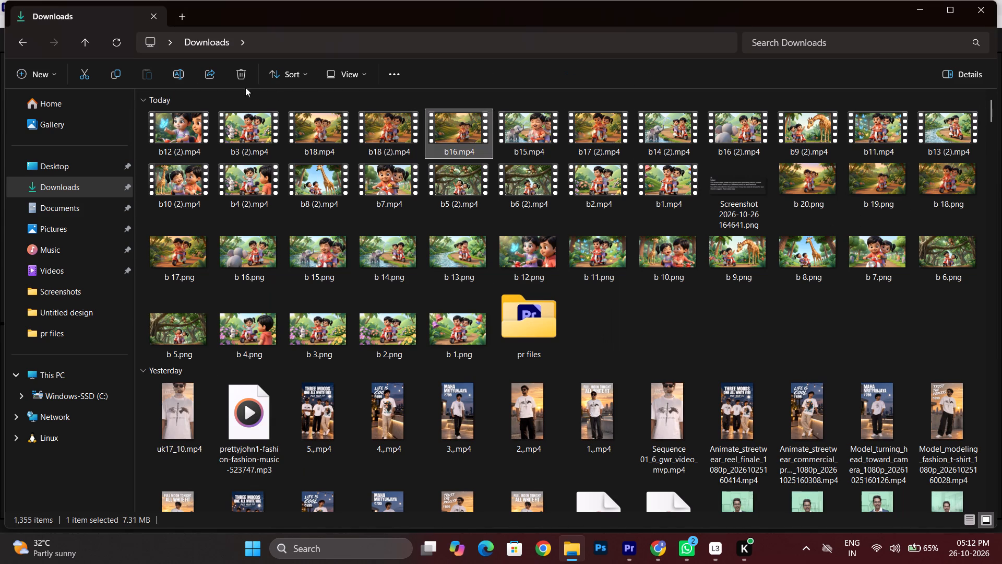
click(186, 72)
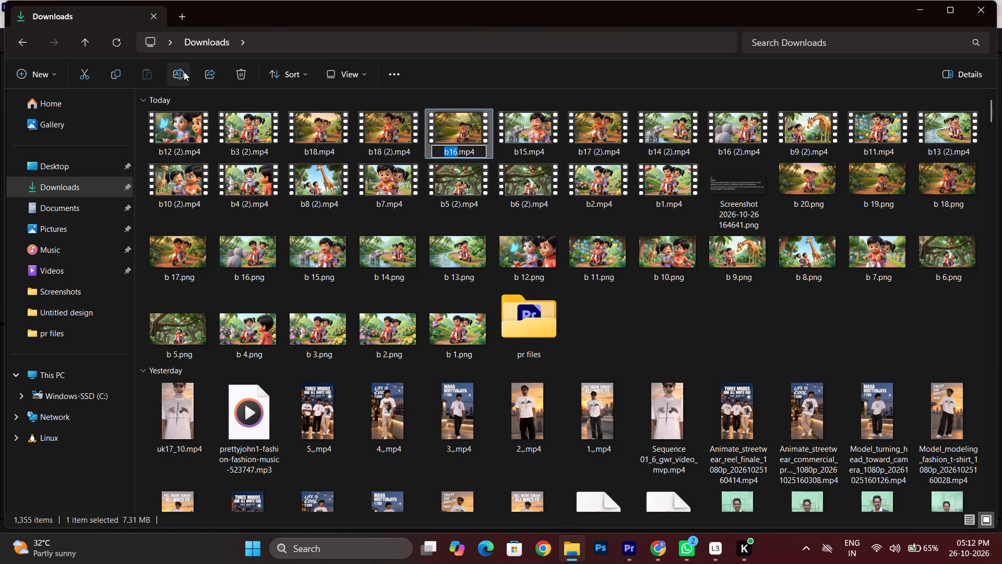
key(b)
text(19)
key(Return)
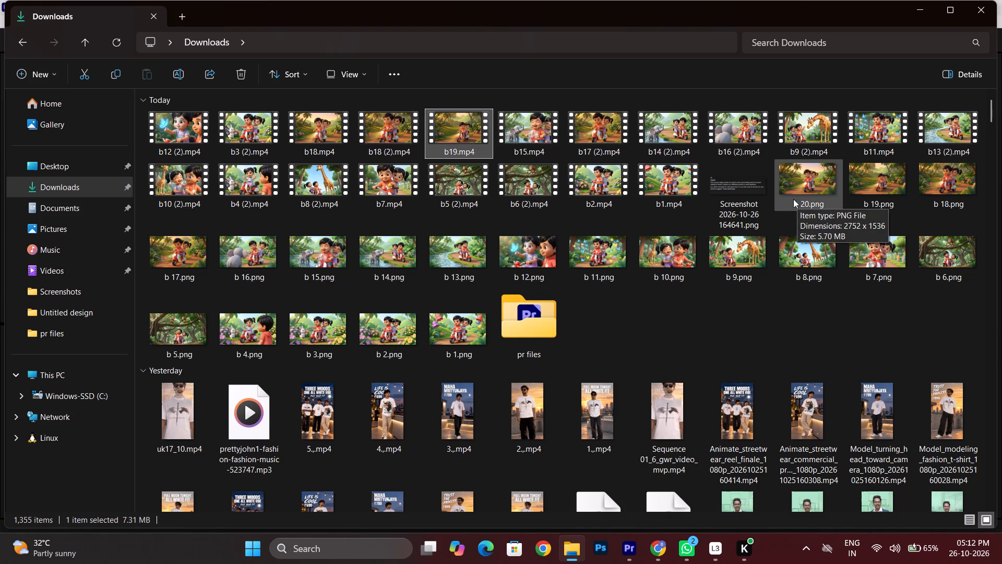
Rename the video b18.mp4 as b20 to match the b 20.png image.
click(317, 123)
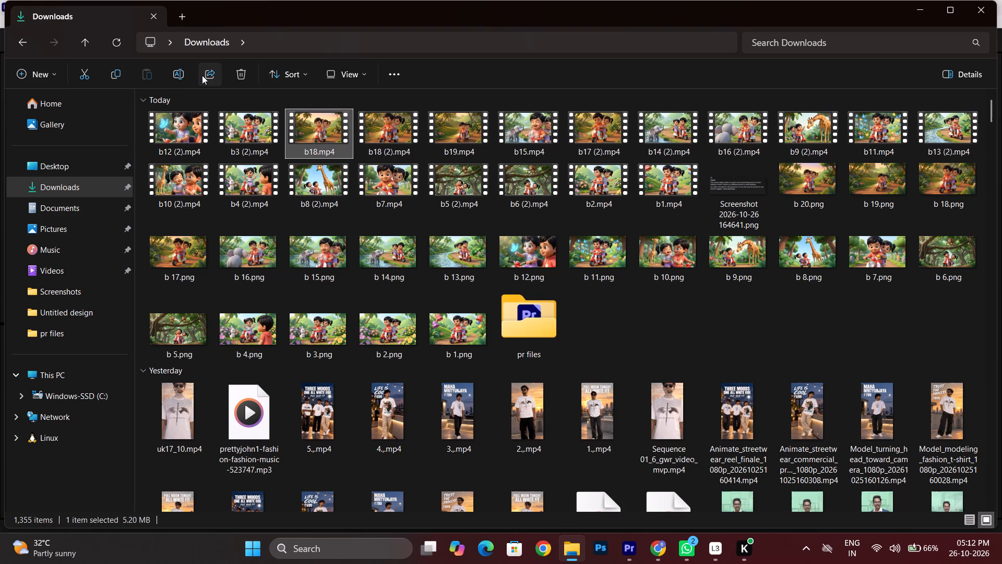
click(180, 75)
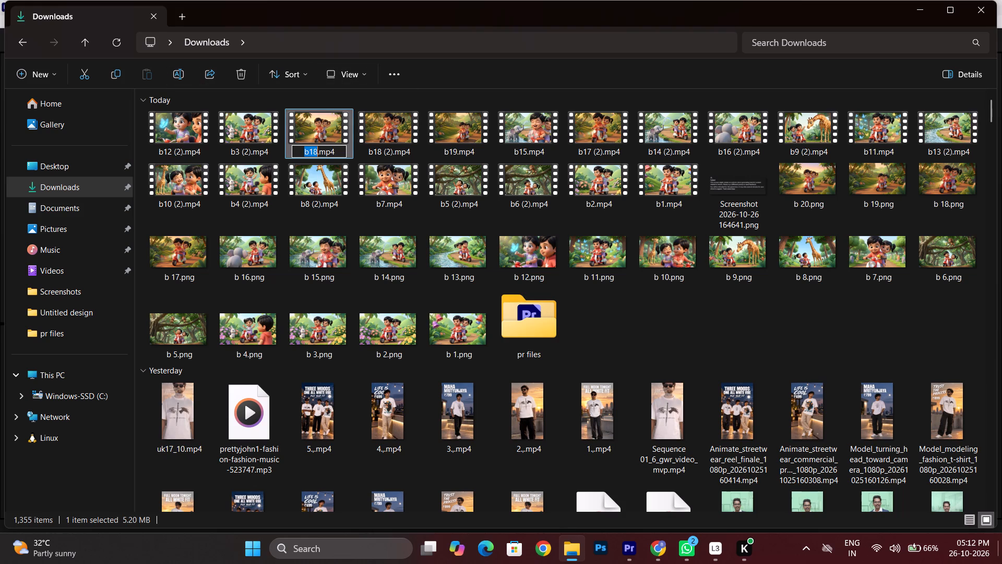
key(b)
text(20)
key(Return)
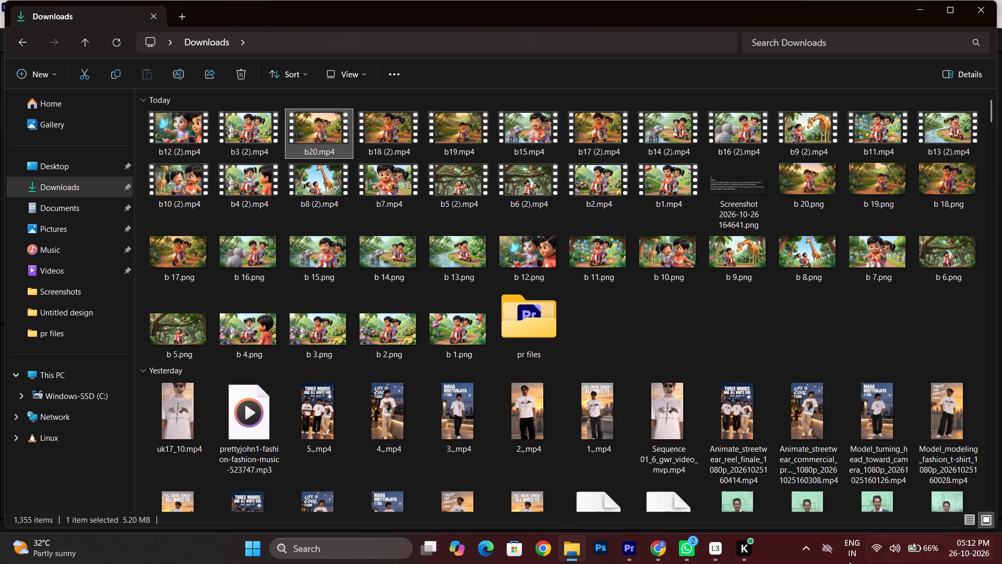
Switch to Premiere and import all twenty numbered MP4 clips, b1 through b20, from Downloads into the pandu project.
click(626, 551)
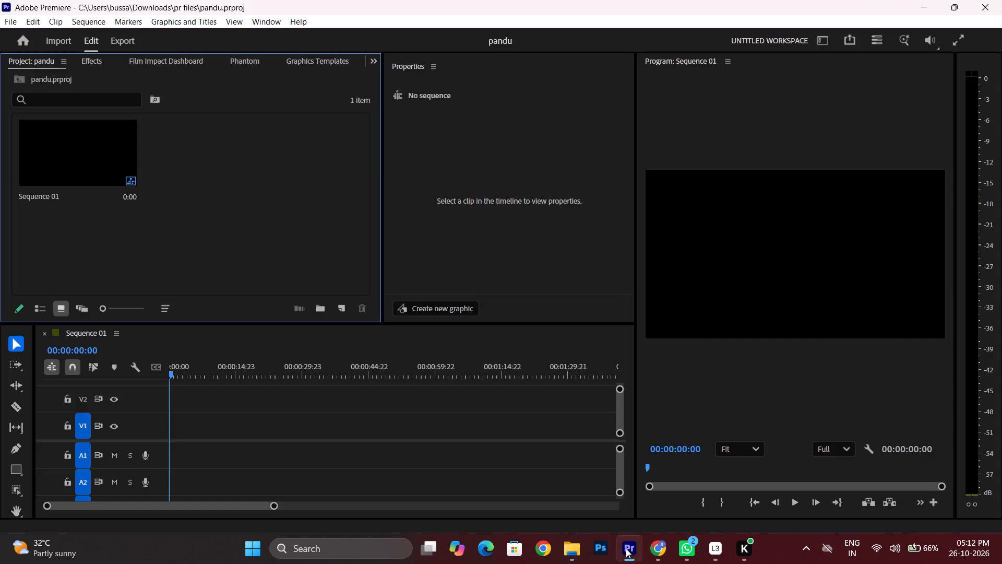
right_click(201, 222)
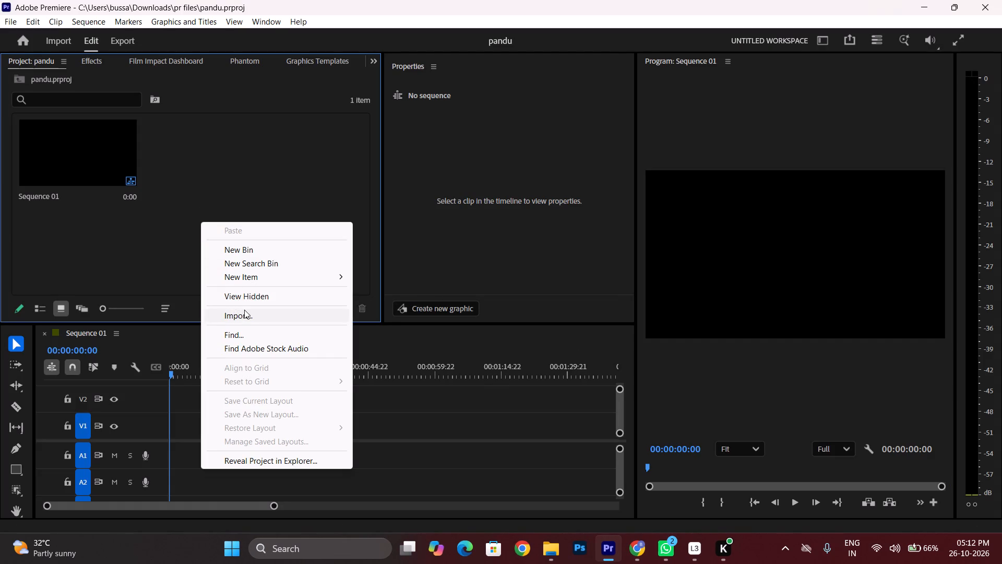
click(244, 311)
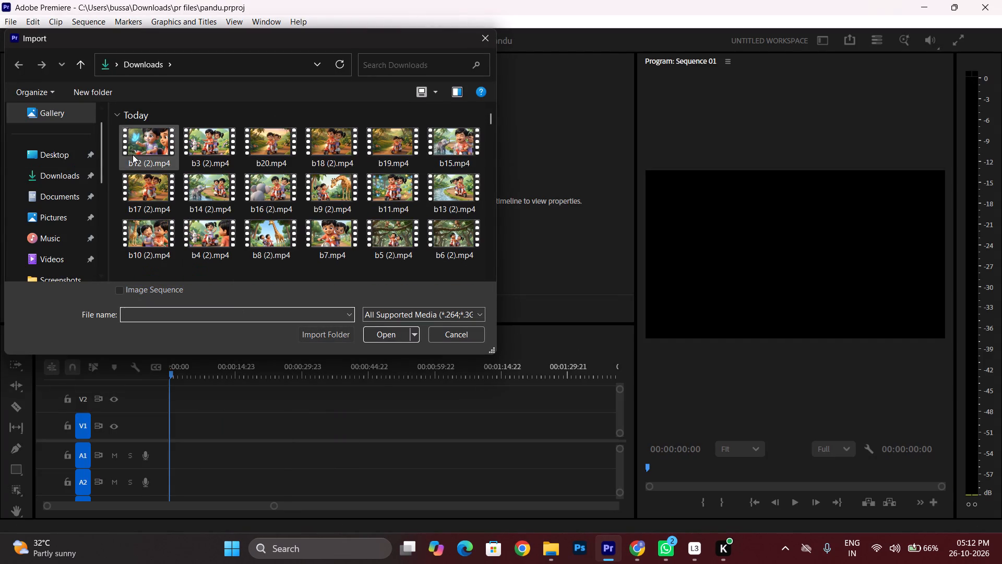
drag(117, 142, 272, 201)
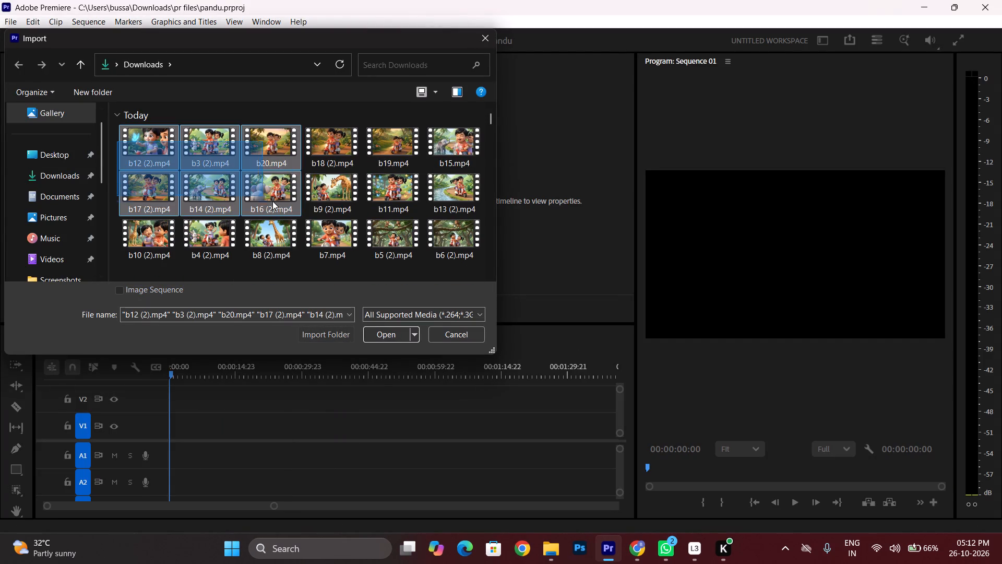
drag(272, 201, 454, 247)
scroll(452, 247, down, 1)
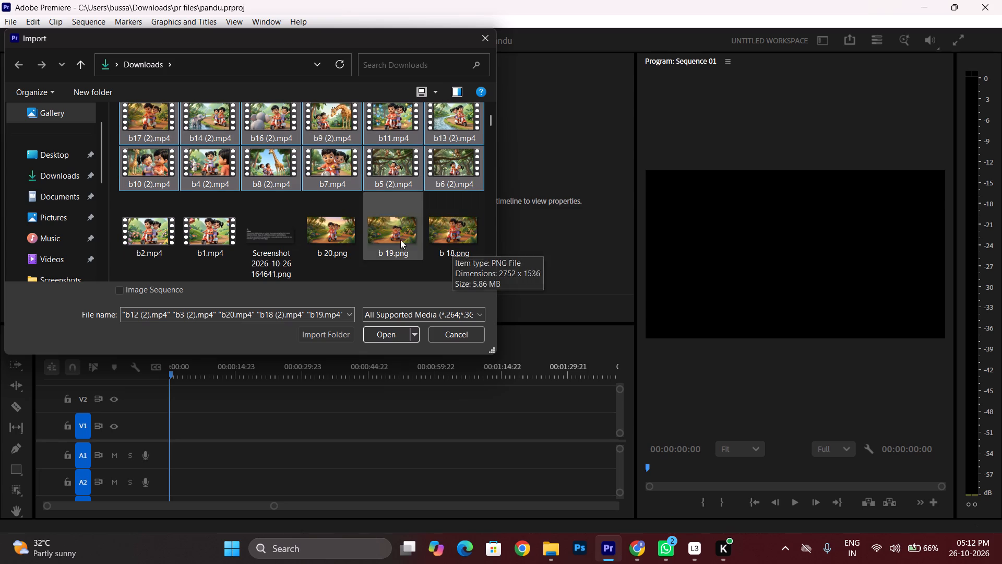
ctrl+click(155, 238)
ctrl+click(208, 237)
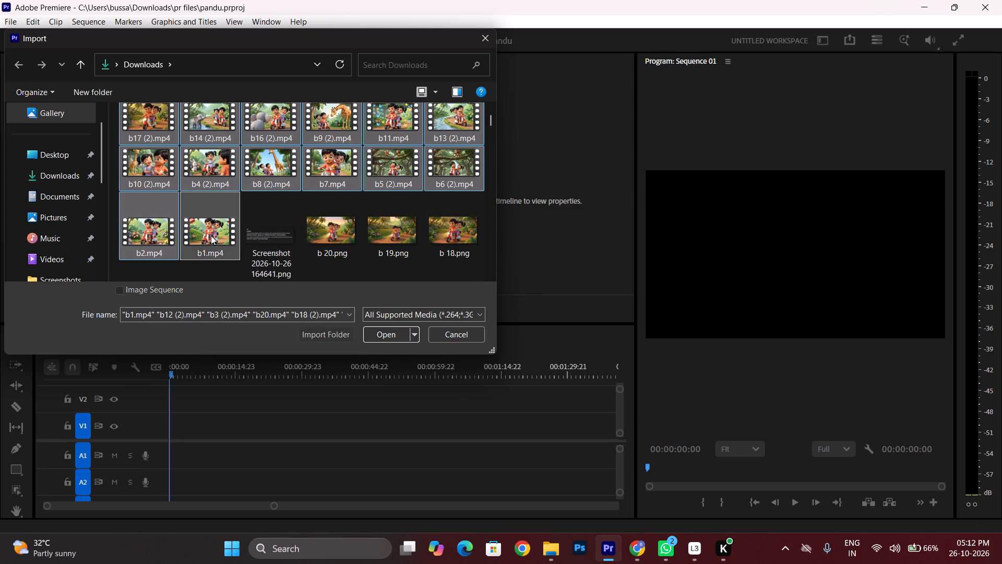
scroll(255, 213, down, 1)
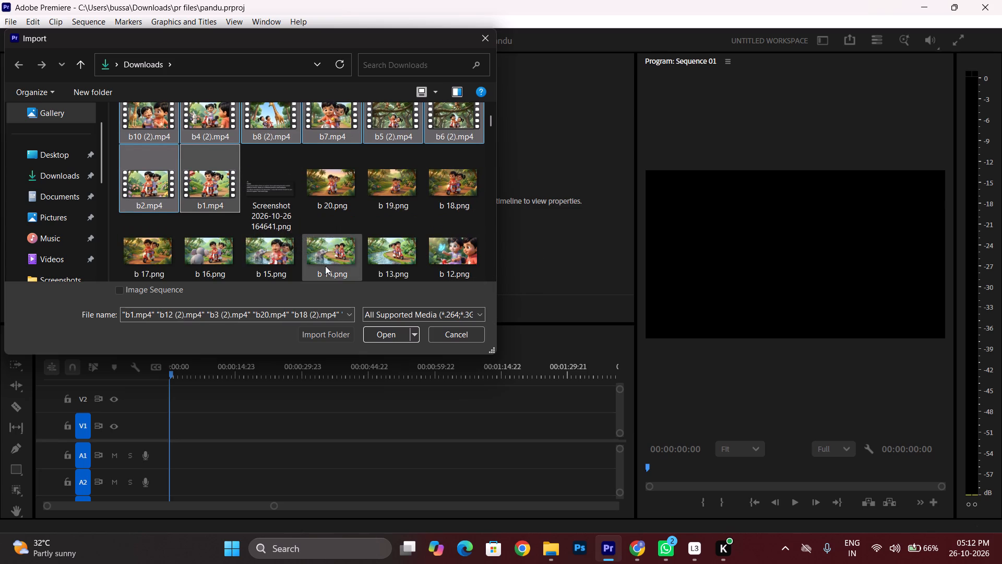
scroll(325, 265, up, 2)
click(393, 333)
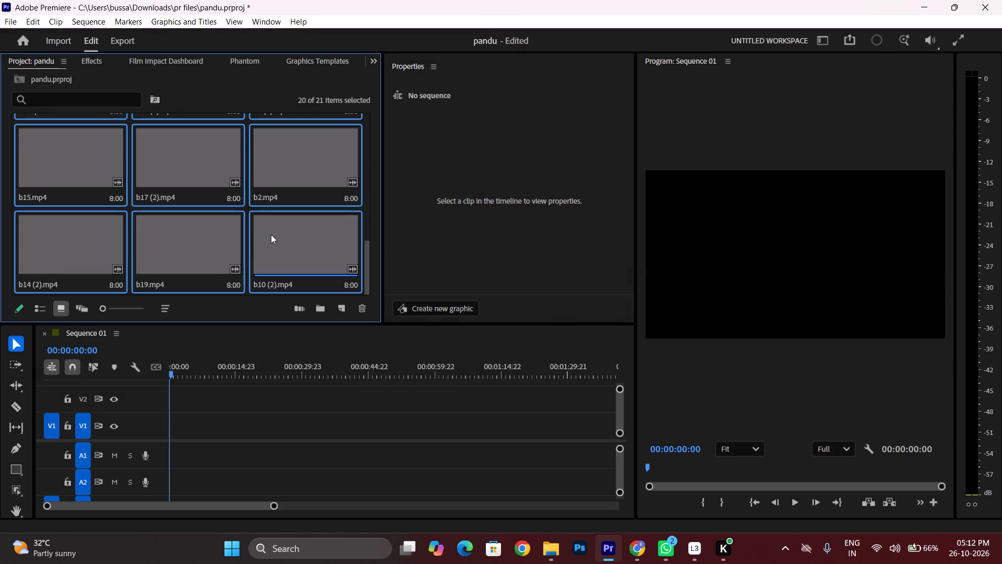
Show the project items as a list and place b1.mp4 at the start of Sequence 01 on V1/A1, keeping the existing sequence settings.
click(44, 310)
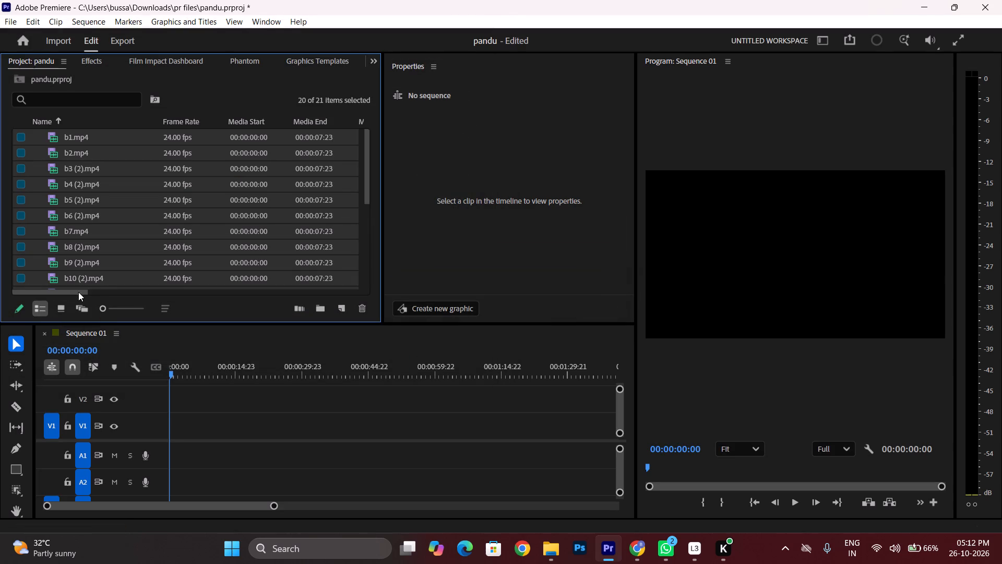
click(136, 133)
drag(96, 136, 195, 469)
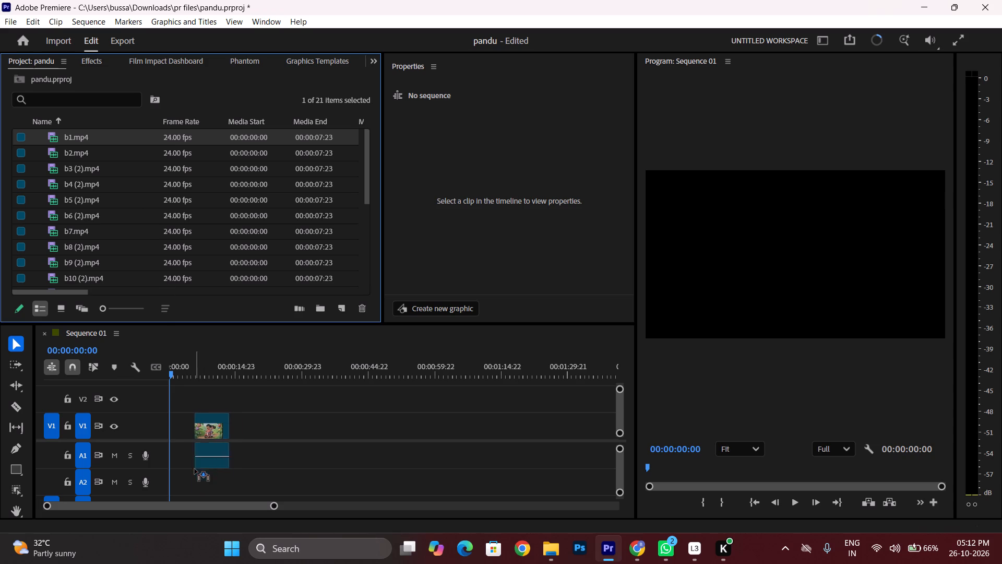
drag(195, 469, 170, 463)
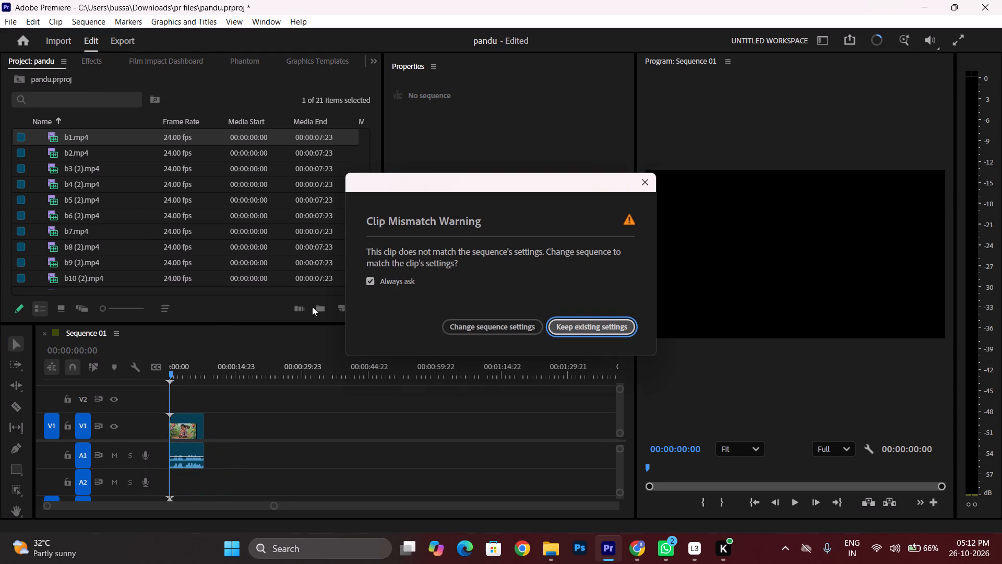
click(561, 323)
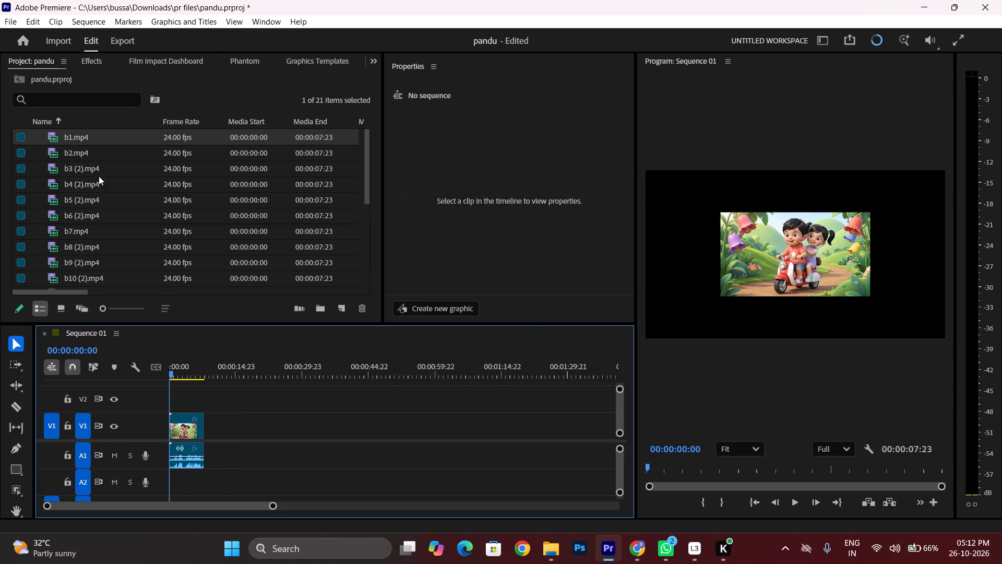
Add b2.mp4 and b3 (2).mp4 to V1/A1 back to back, directly after b1.mp4.
drag(79, 153, 230, 454)
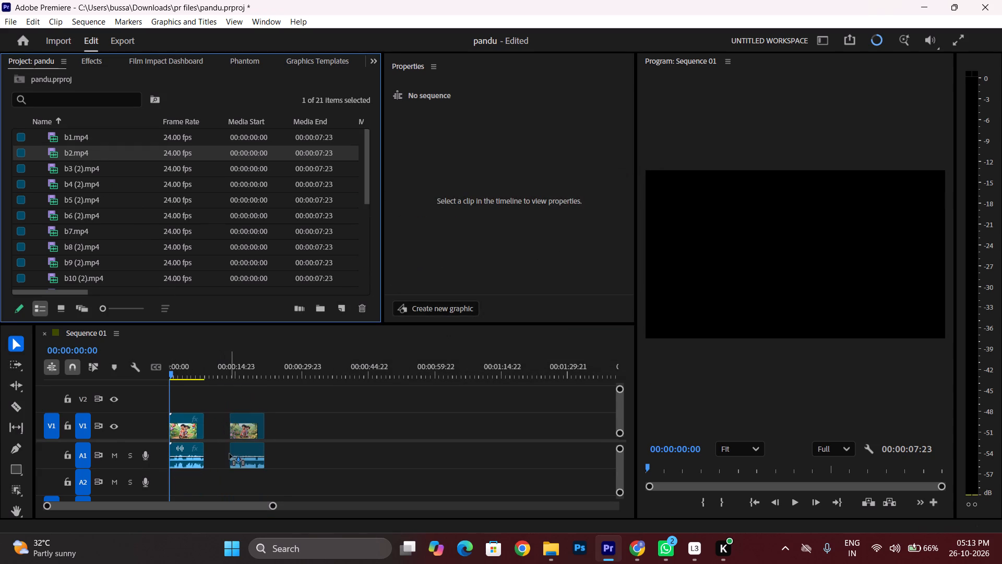
drag(230, 454, 210, 455)
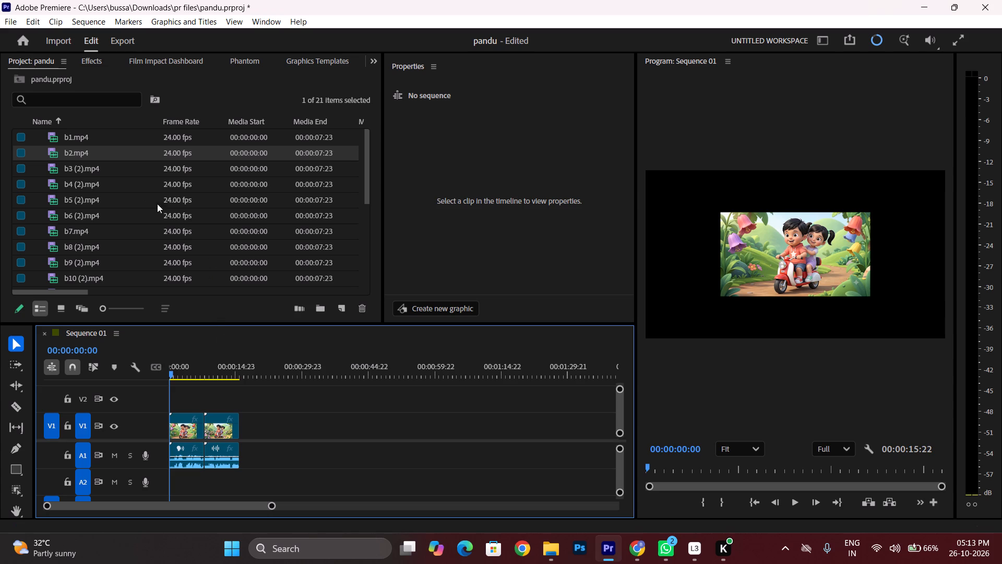
drag(86, 164, 260, 465)
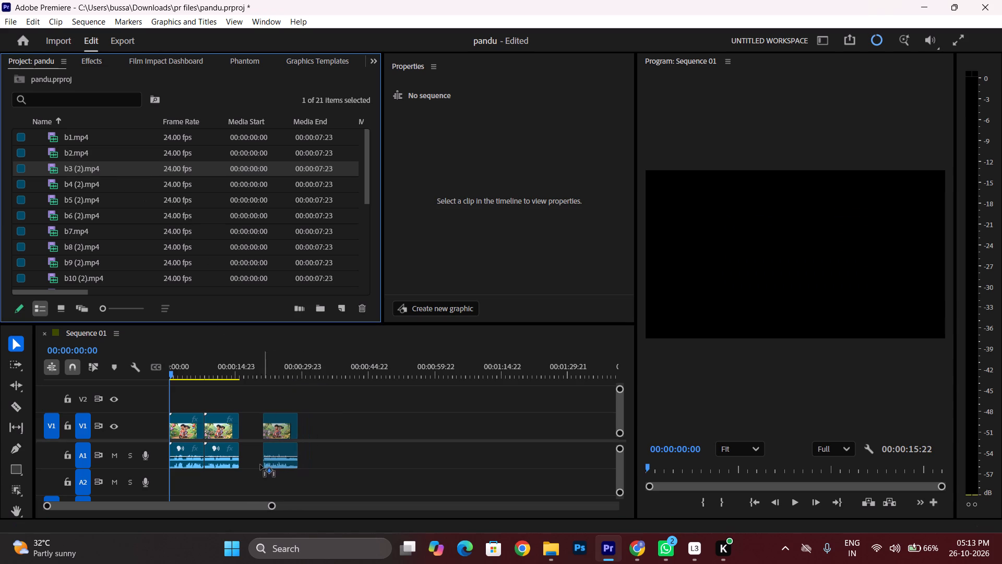
drag(260, 465, 245, 462)
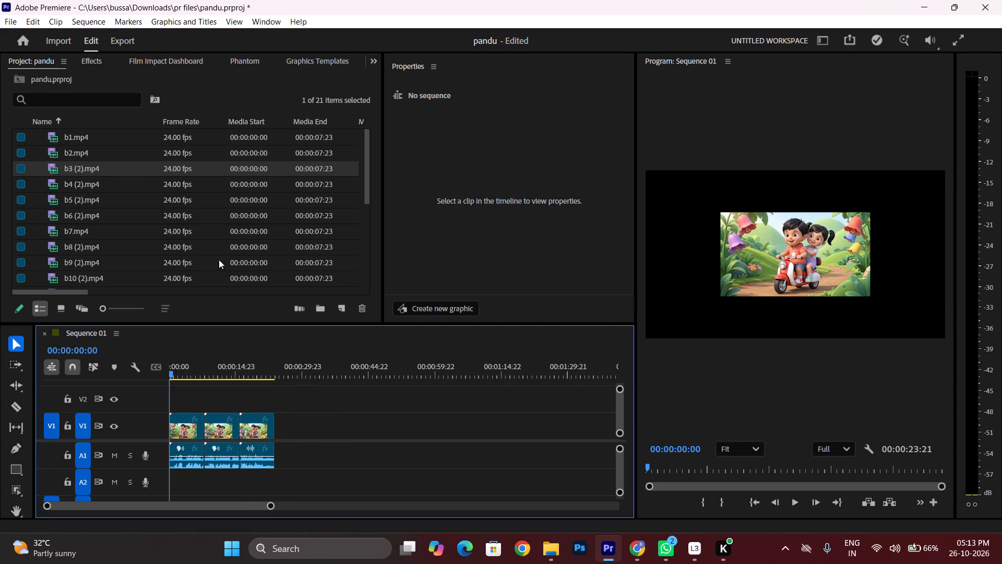
Append b4 (2).mp4, b5 (2).mp4, b6 (2).mp4 and b7.mp4 in order on V1/A1 after the b3 clip, leaving no gaps.
drag(273, 507, 235, 506)
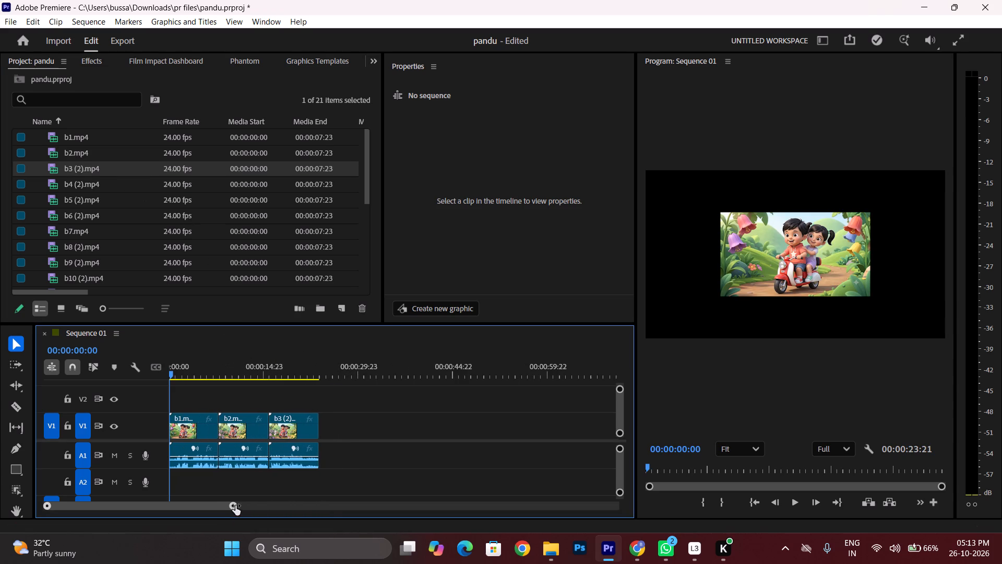
drag(235, 506, 237, 506)
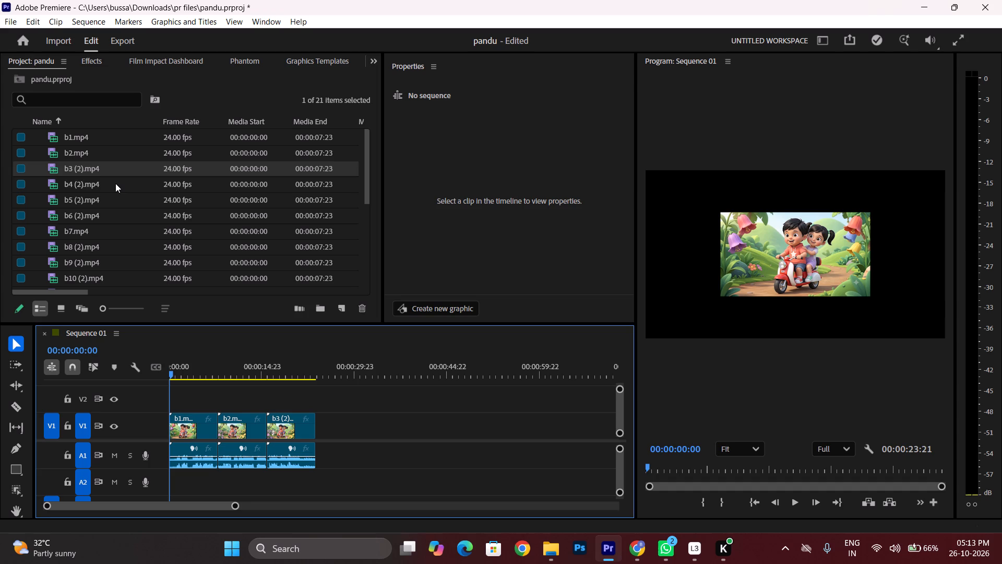
drag(113, 182, 321, 456)
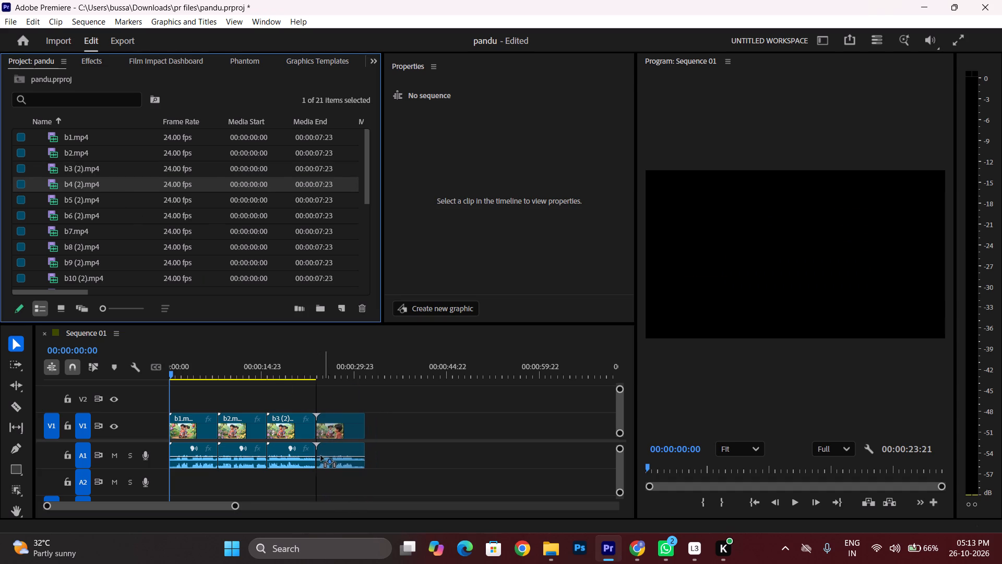
drag(321, 456, 320, 456)
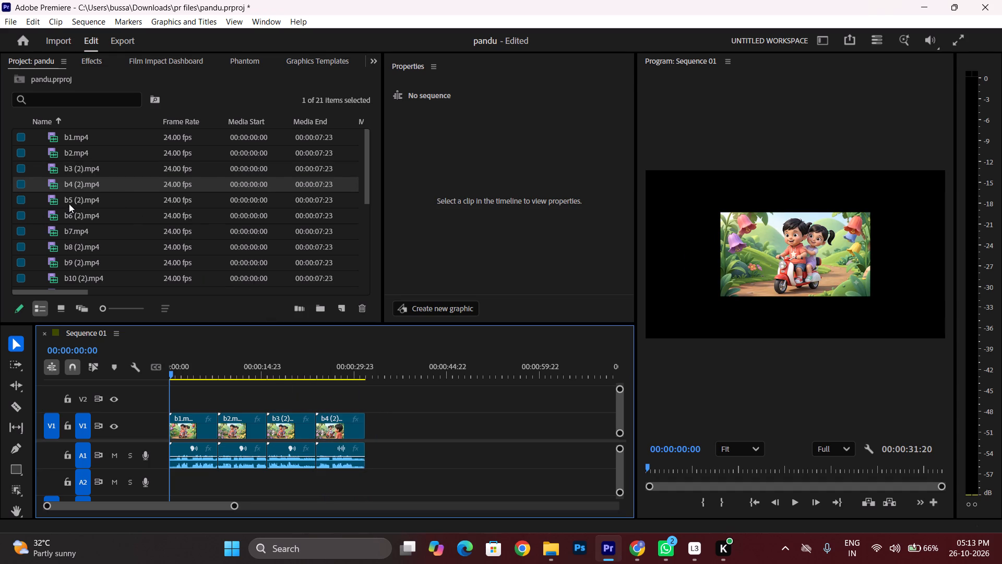
drag(69, 203, 377, 458)
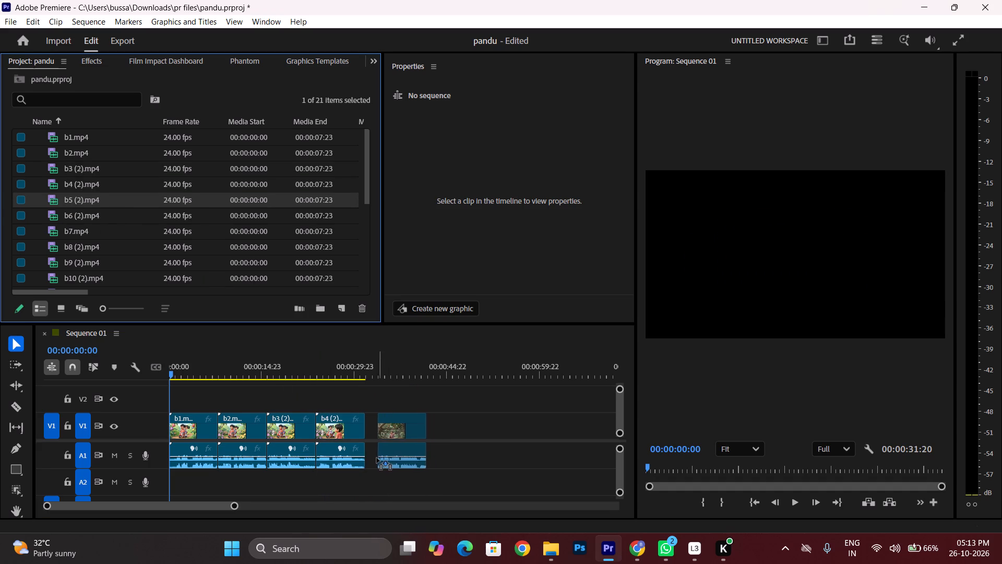
drag(377, 458, 373, 455)
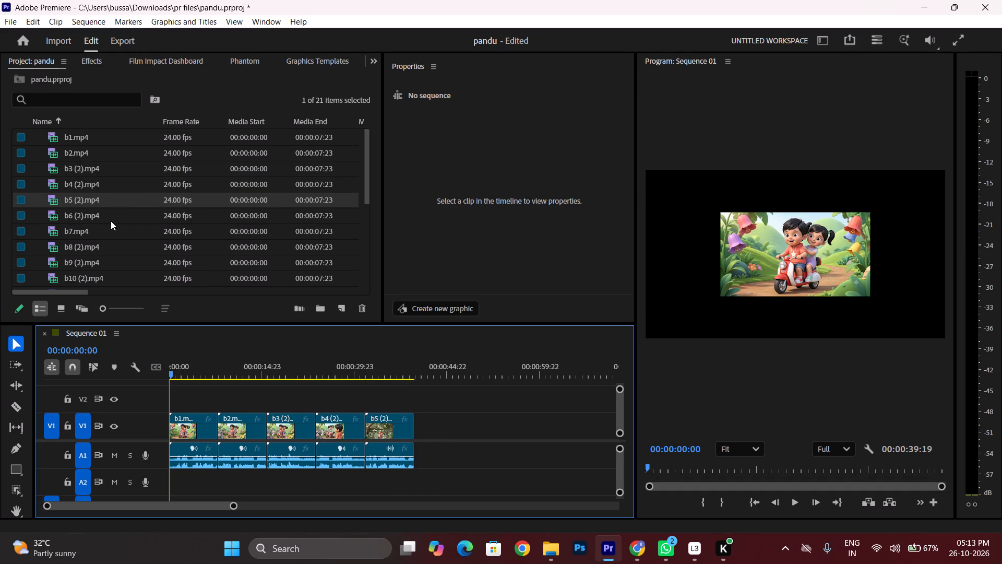
drag(96, 214, 430, 455)
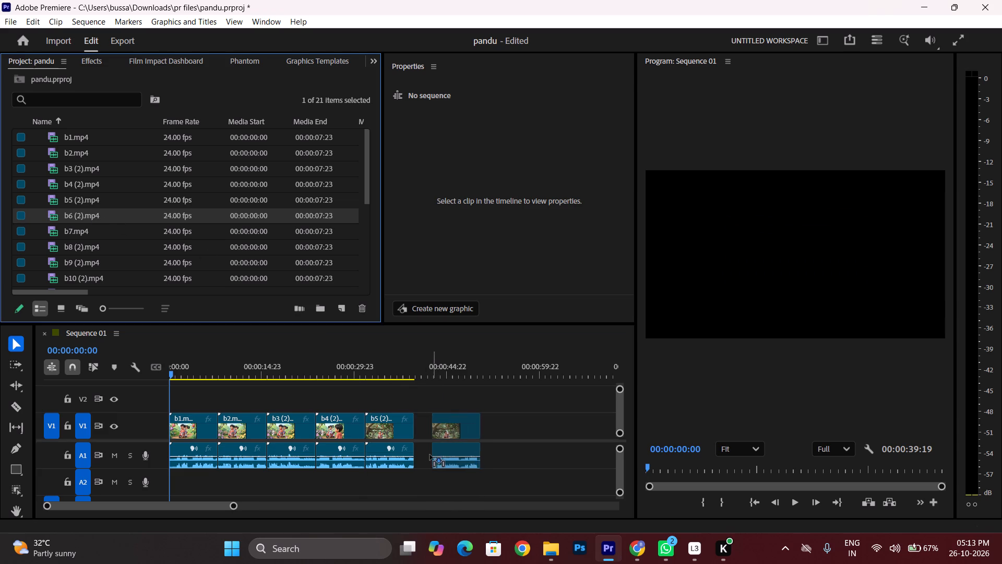
drag(430, 455, 419, 454)
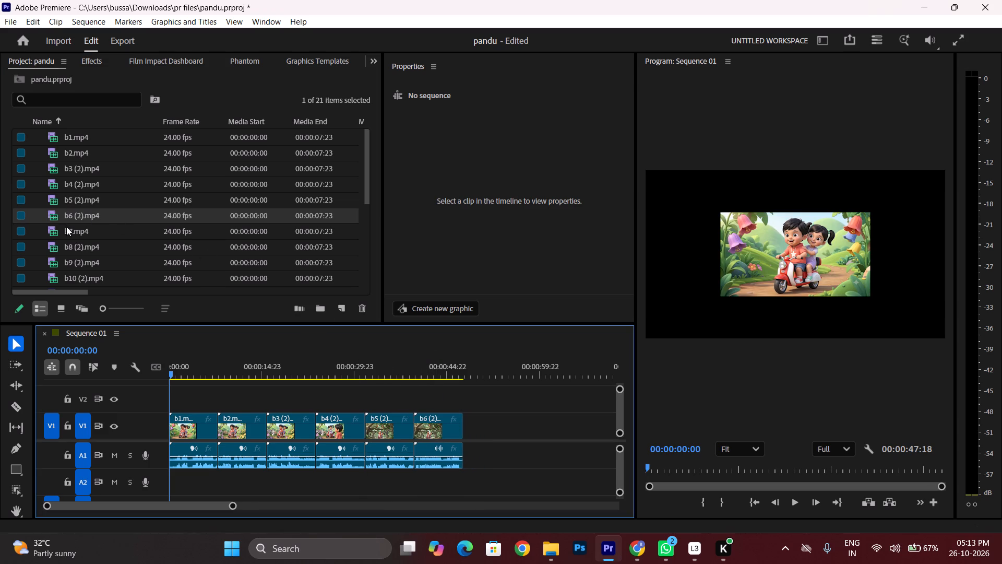
drag(67, 228, 480, 467)
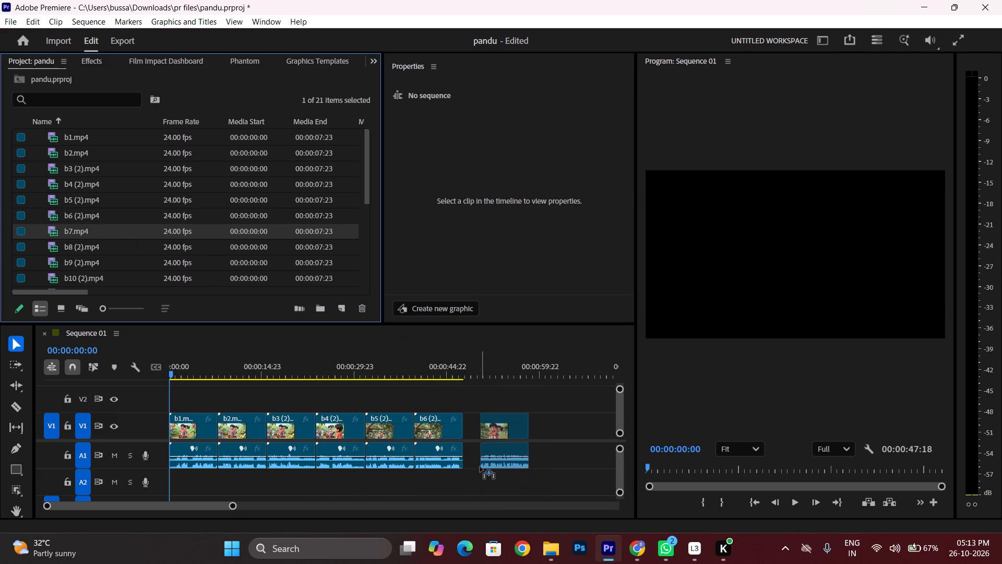
drag(480, 467, 469, 457)
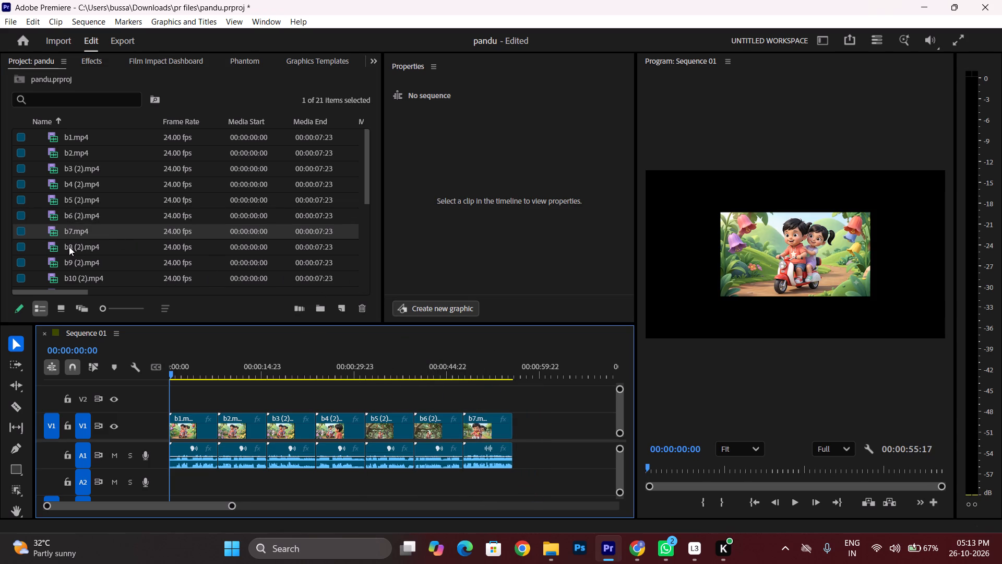
Append b8 (2).mp4 and b9 (2).mp4 in order on V1/A1, directly after the b7 clip.
drag(69, 245, 238, 472)
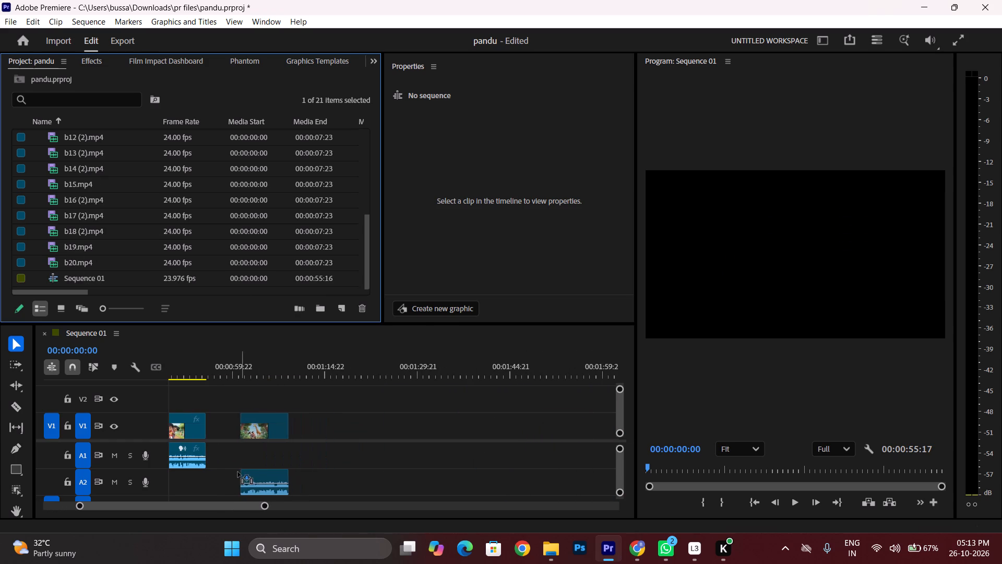
drag(238, 472, 237, 448)
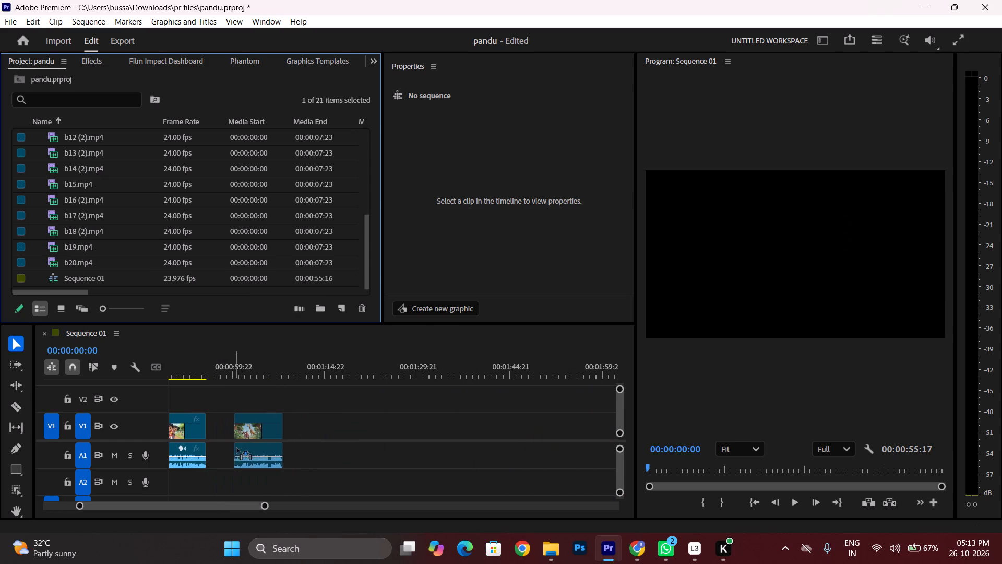
drag(237, 448, 211, 460)
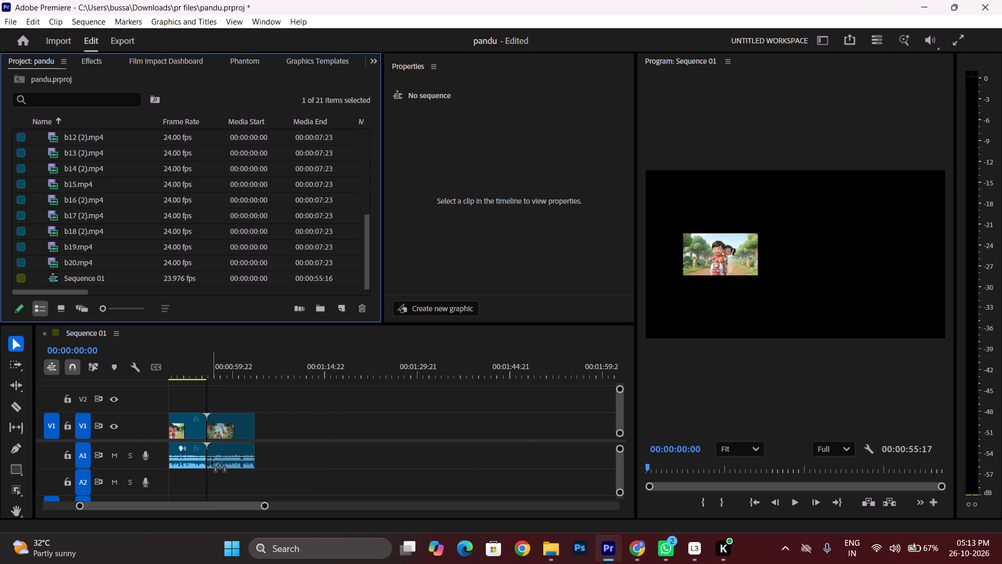
drag(211, 460, 212, 459)
scroll(229, 437, up, 6)
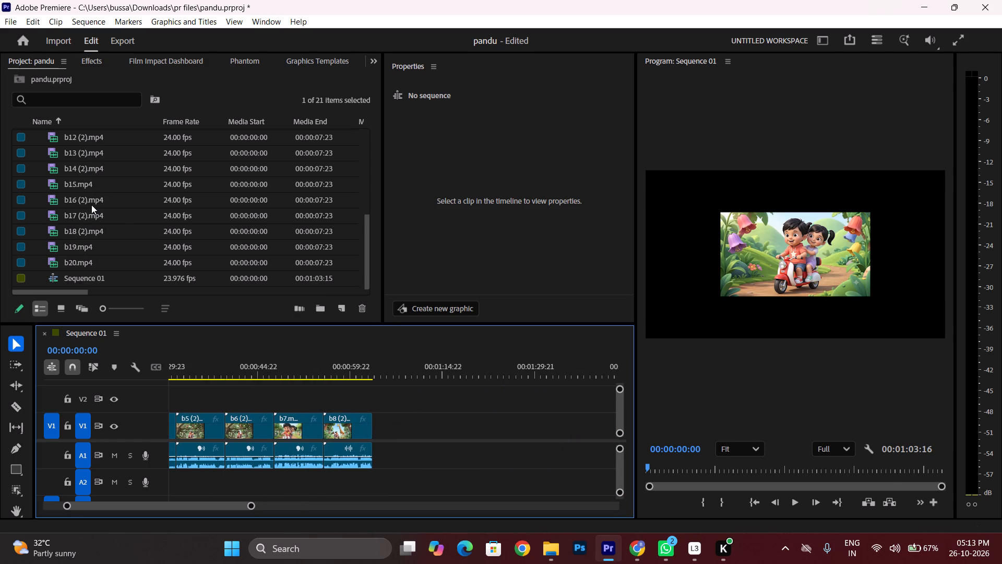
scroll(91, 203, up, 3)
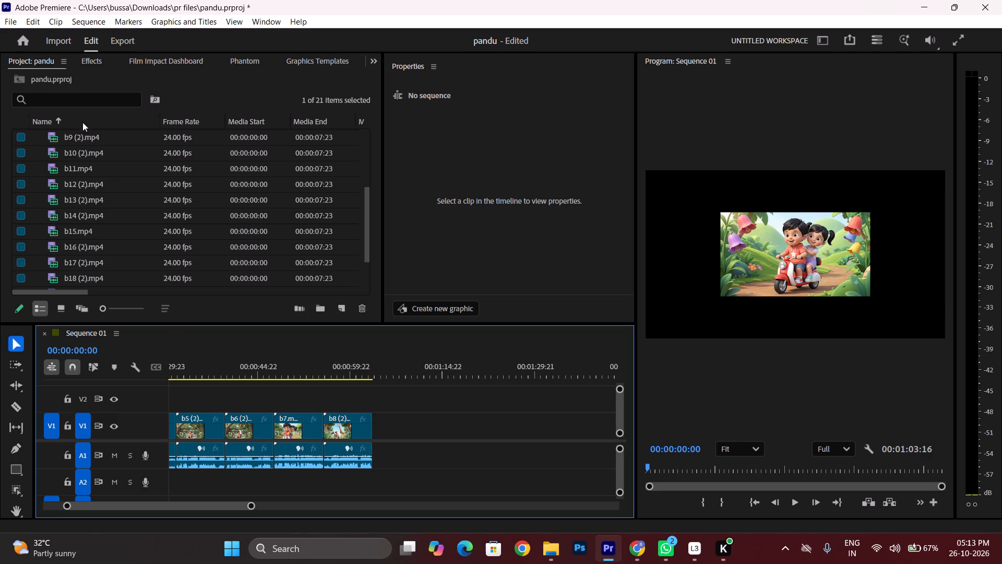
drag(83, 132, 165, 236)
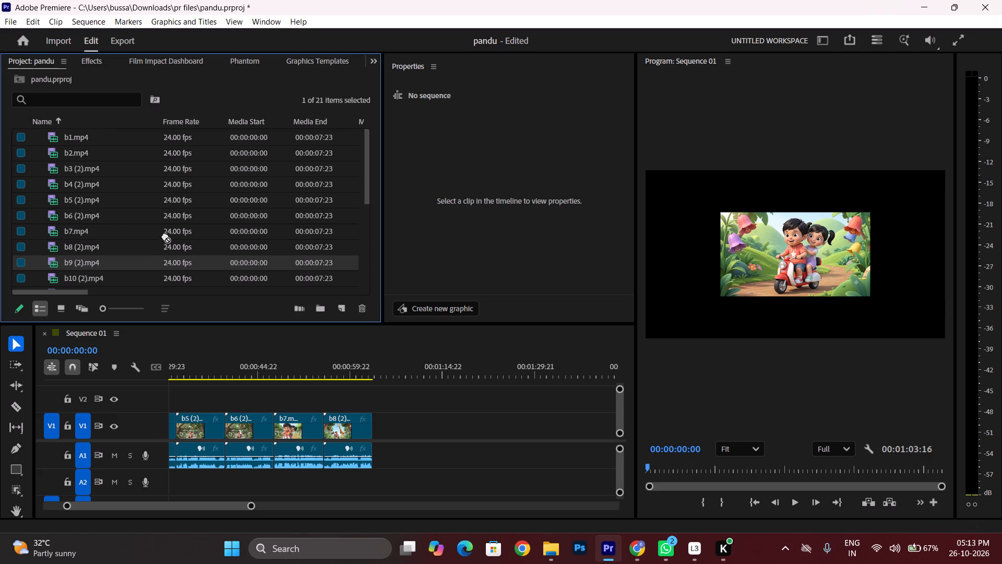
drag(165, 236, 388, 453)
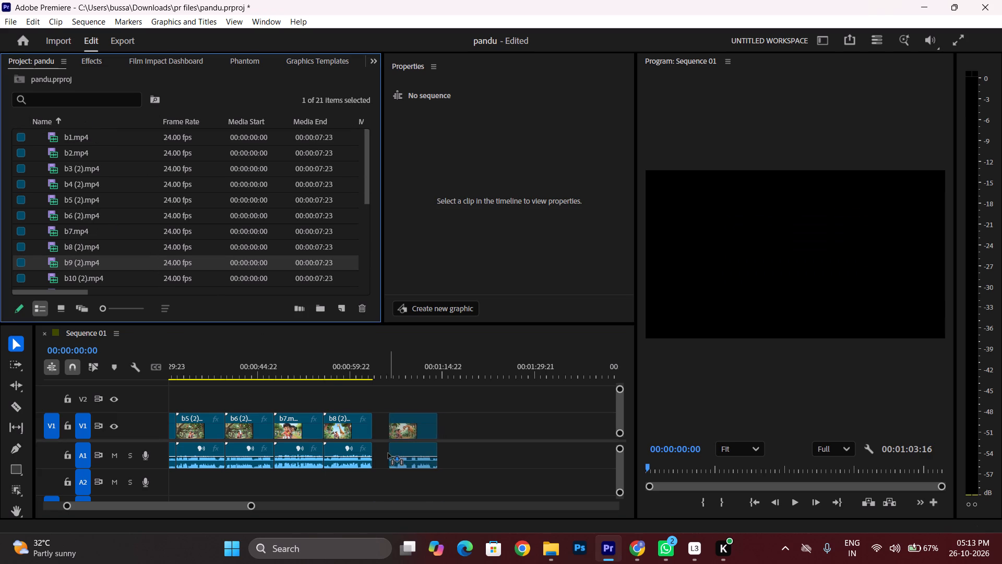
drag(388, 453, 380, 454)
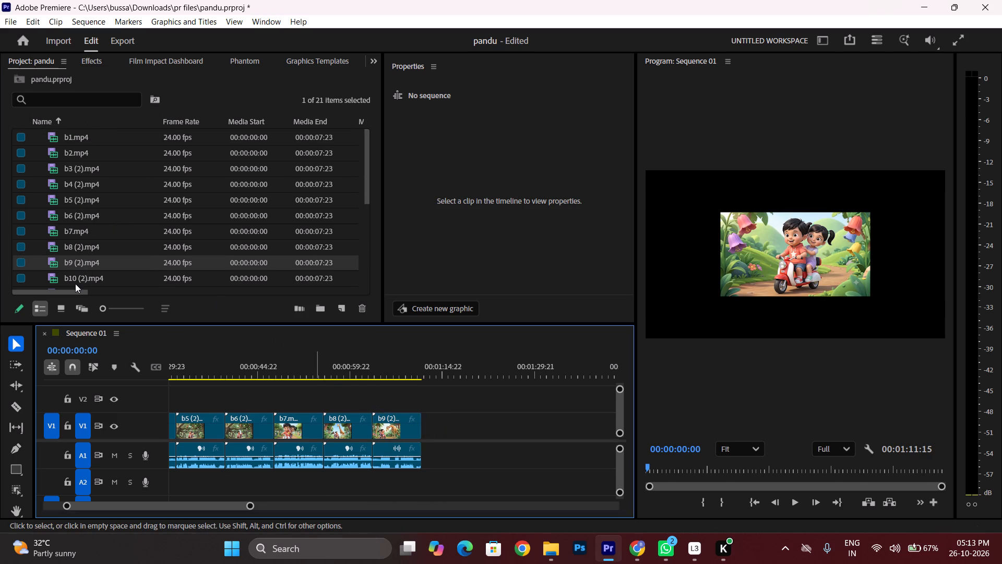
Append b10 (2).mp4, b11.mp4 and b12 (2).mp4 in order on V1/A1 after the b9 clip, without gaps.
drag(78, 275, 449, 464)
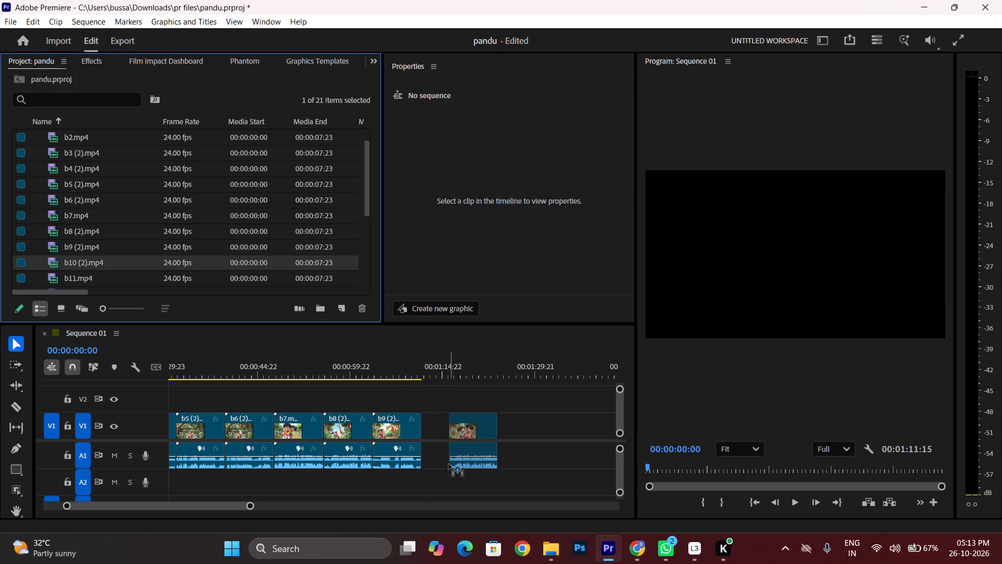
drag(449, 464, 428, 460)
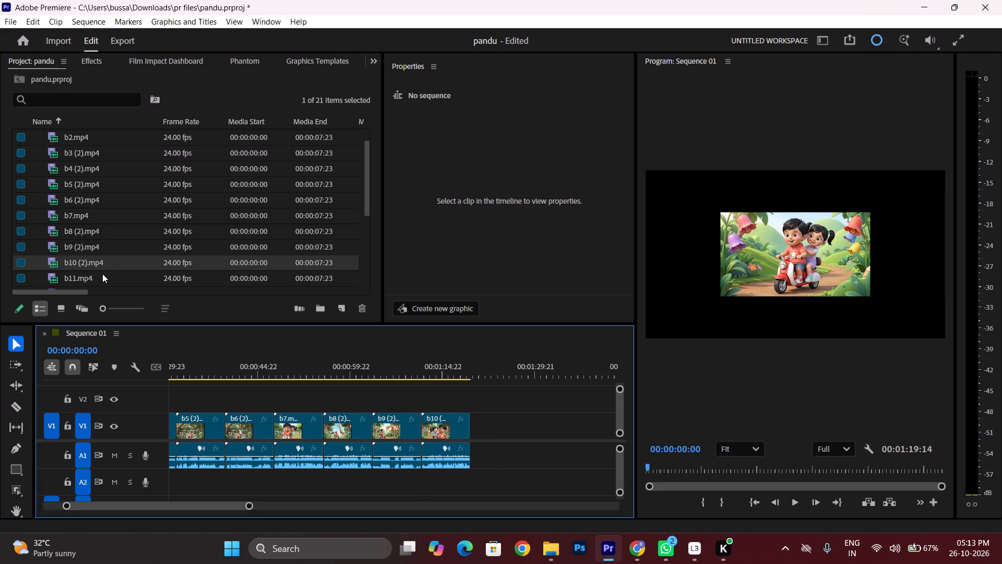
drag(102, 278, 485, 463)
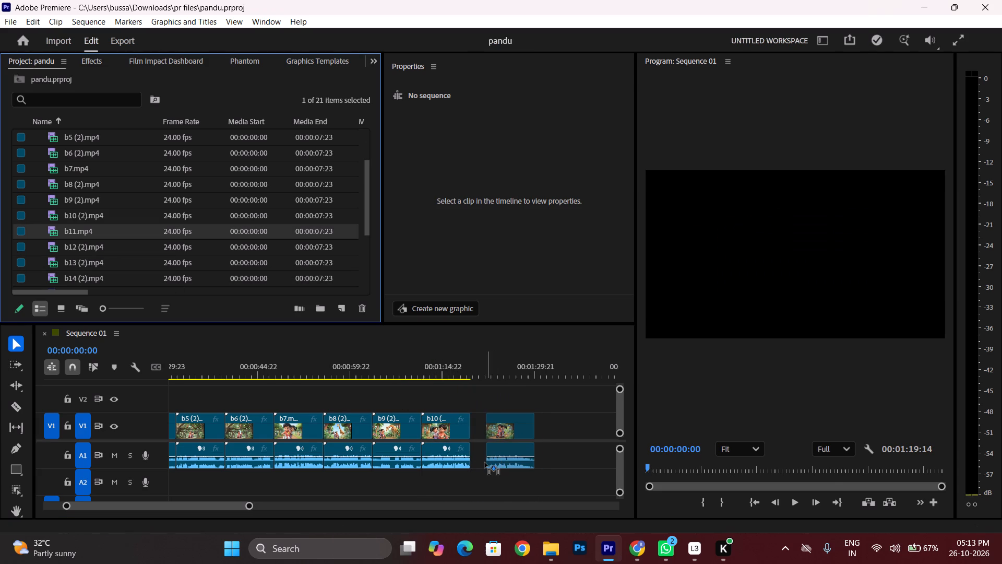
drag(485, 463, 478, 463)
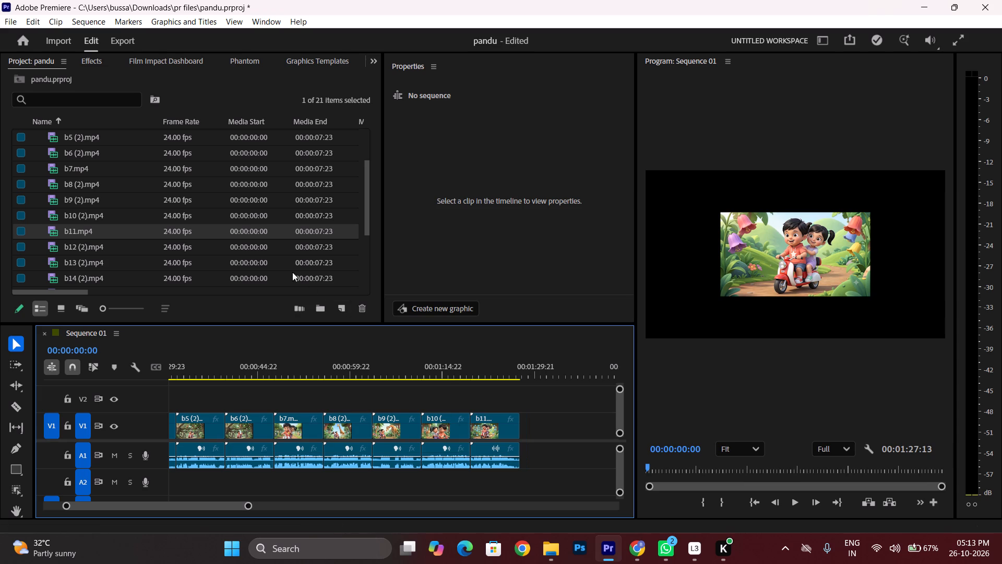
scroll(195, 190, down, 4)
drag(79, 180, 548, 478)
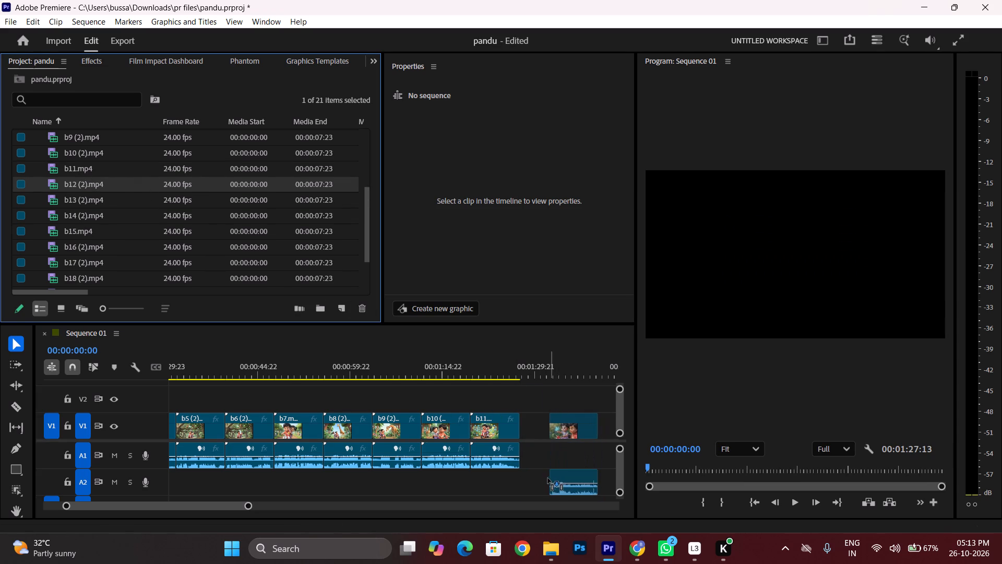
drag(548, 478, 523, 456)
Append b13 (2).mp4, b14 (2).mp4 and b15.mp4 in order on V1/A1 after the b12 clip, leaving no gaps.
scroll(484, 387, down, 2)
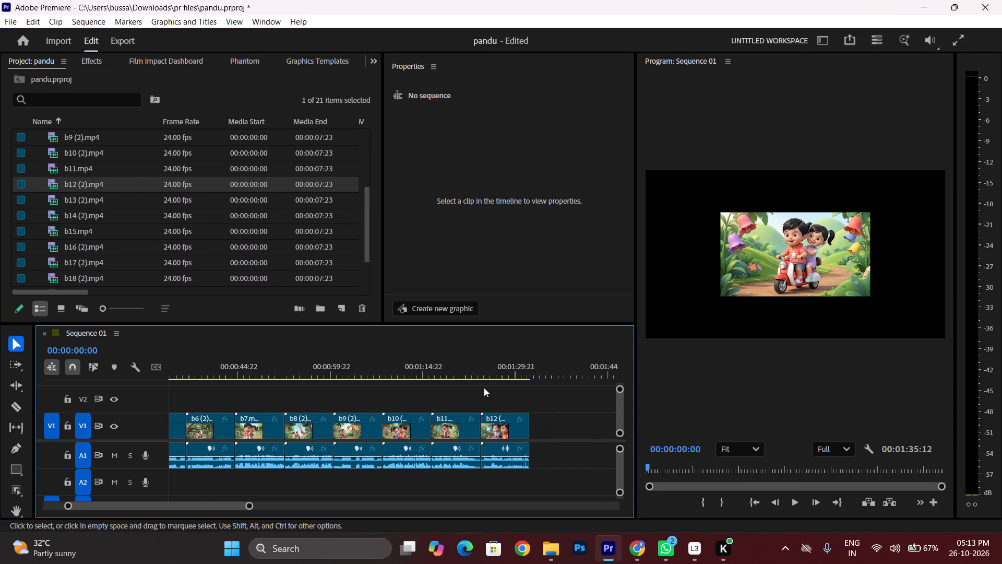
scroll(484, 387, down, 6)
drag(110, 196, 111, 197)
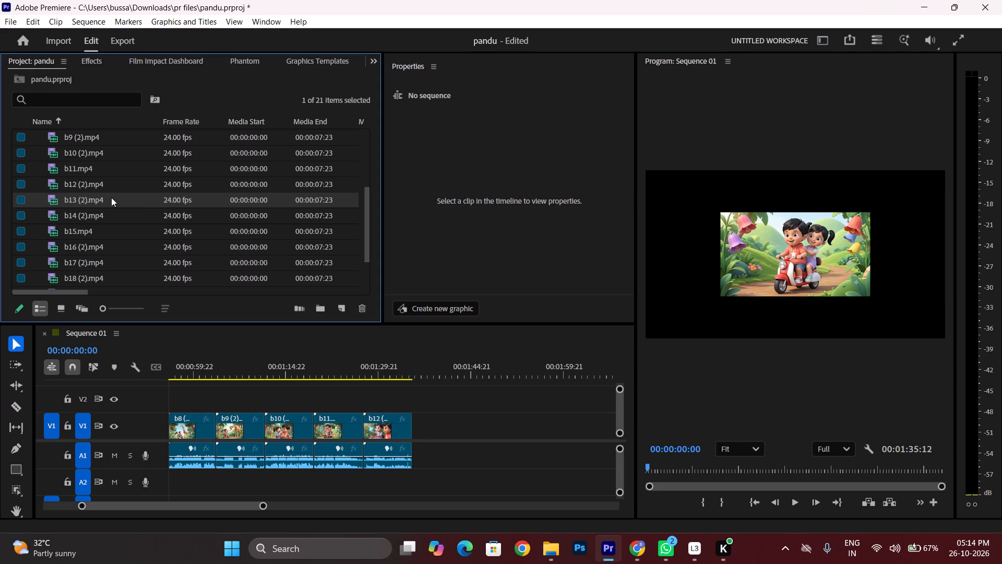
drag(111, 197, 420, 457)
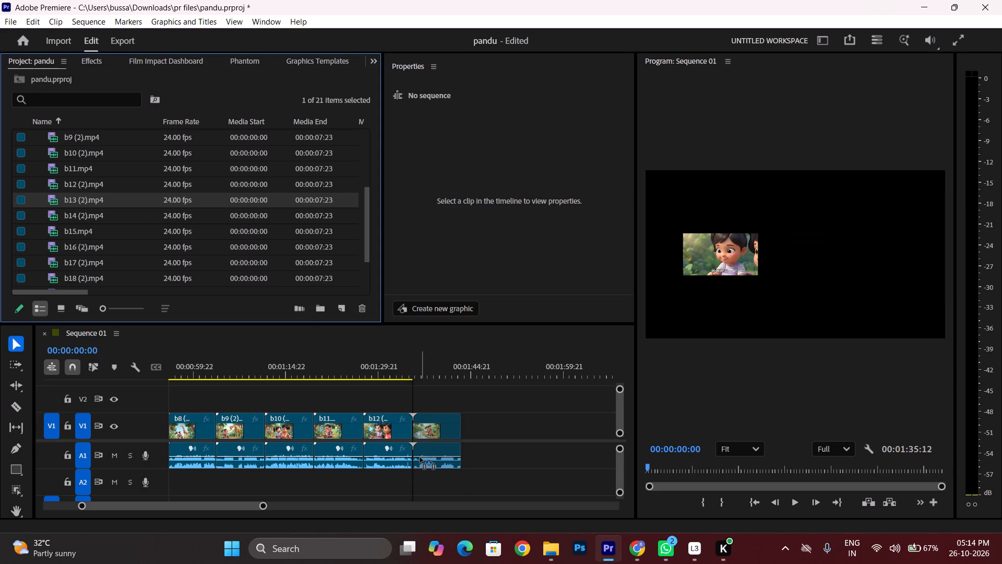
drag(420, 457, 420, 451)
drag(93, 215, 139, 223)
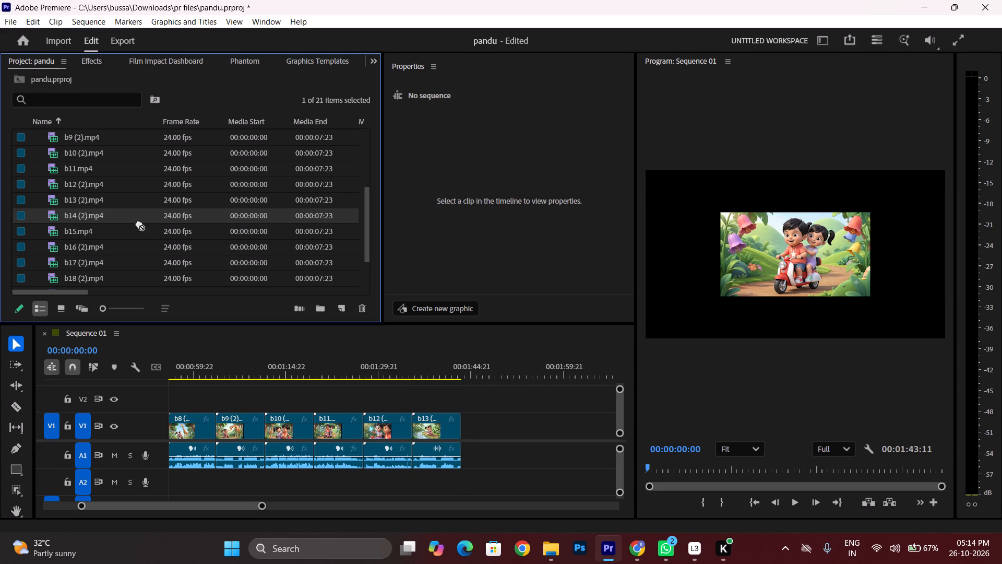
drag(139, 223, 470, 455)
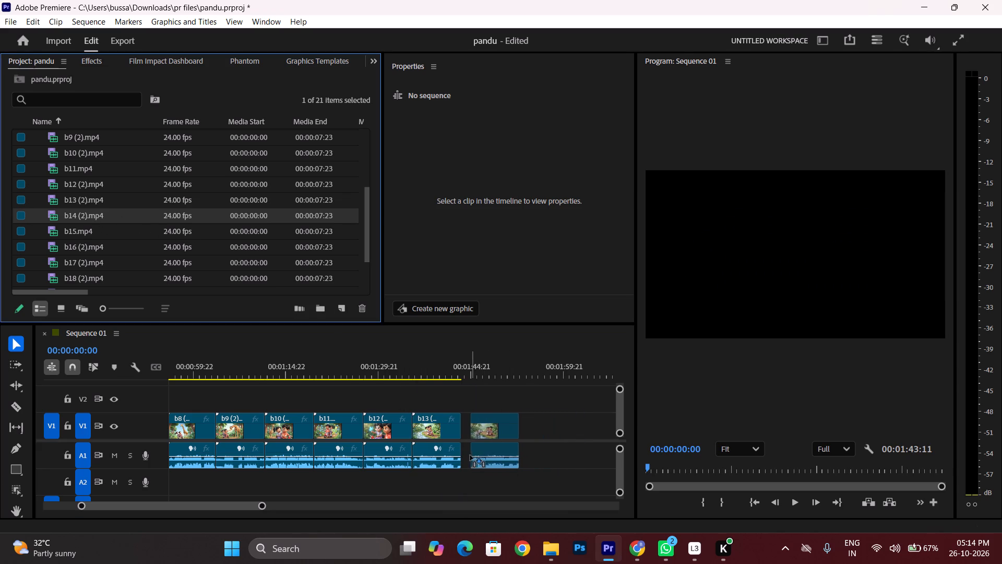
drag(470, 455, 469, 454)
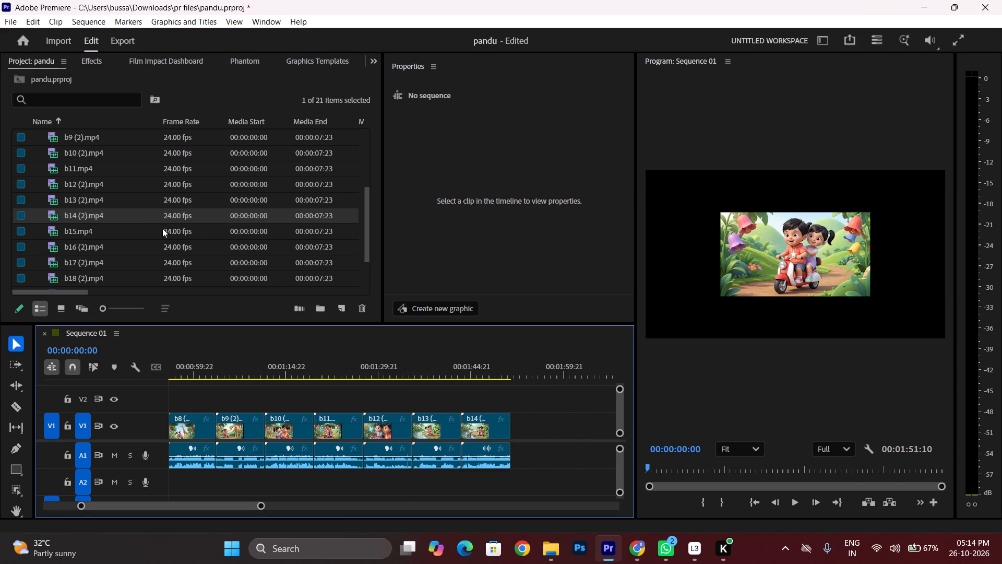
drag(85, 229, 541, 454)
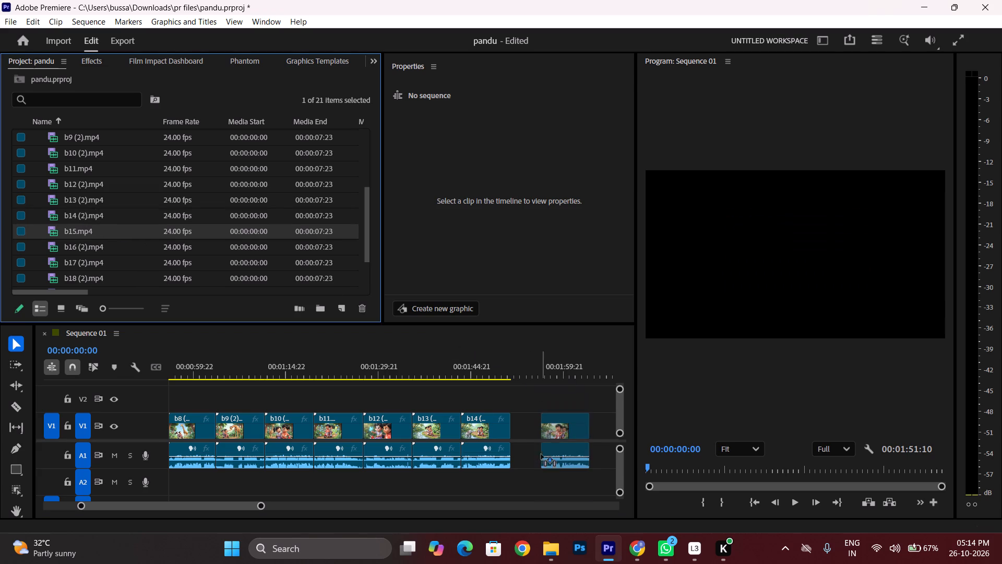
drag(541, 454, 515, 455)
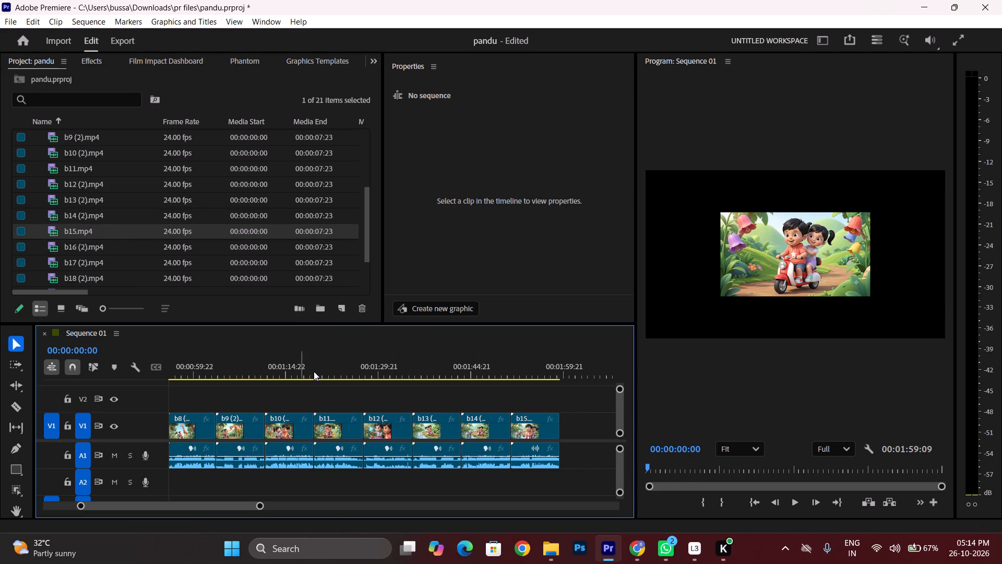
Append b16 (2).mp4 and b17 (2).mp4 in order on V1/A1, directly after the b15 clip.
scroll(447, 425, down, 6)
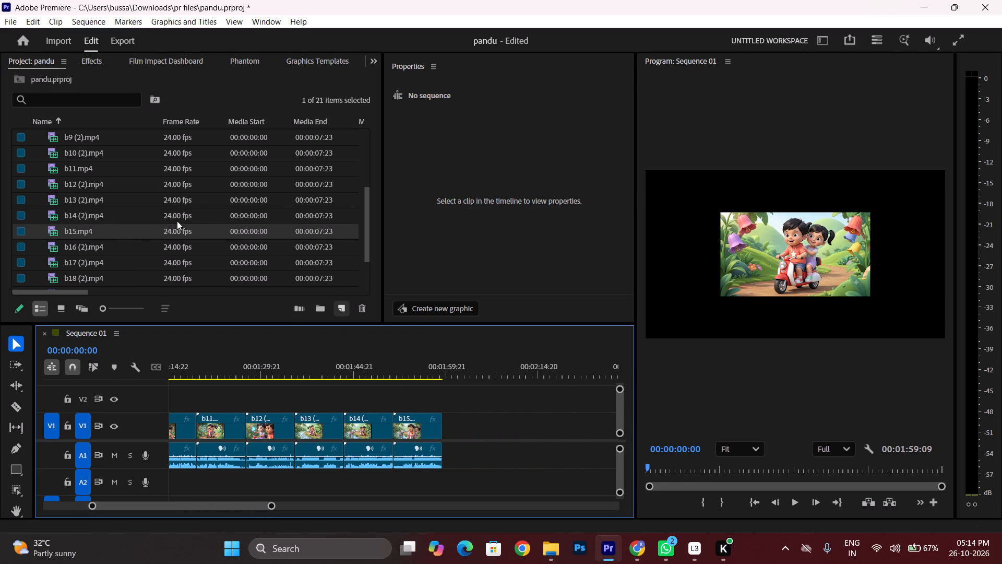
drag(94, 242, 309, 300)
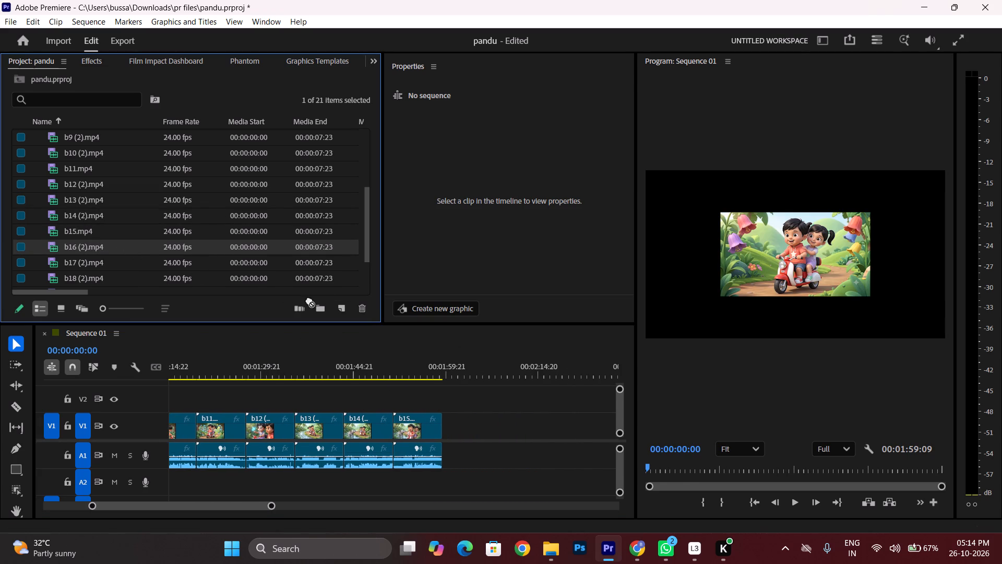
drag(309, 300, 486, 457)
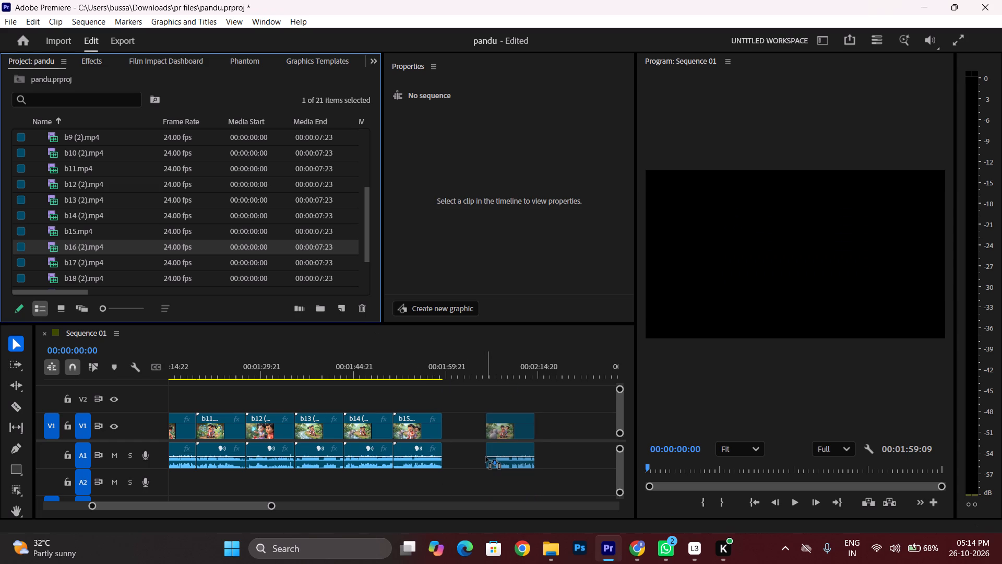
drag(486, 457, 448, 454)
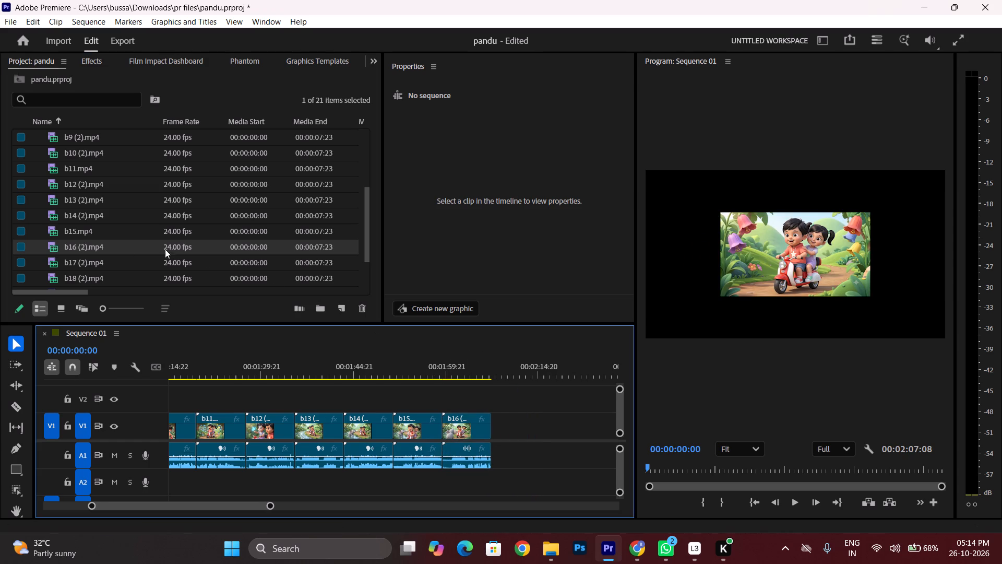
drag(79, 260, 511, 439)
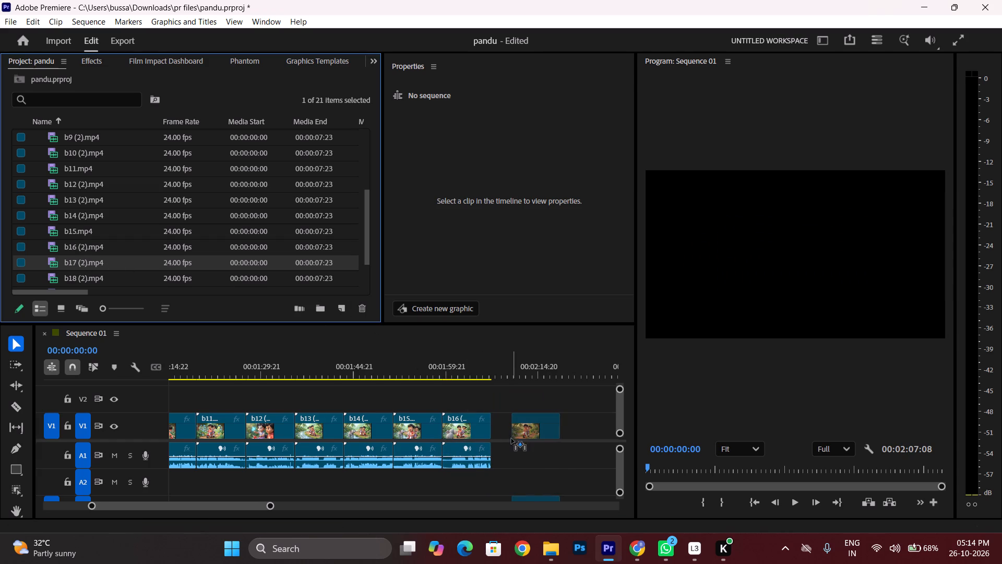
drag(511, 439, 497, 453)
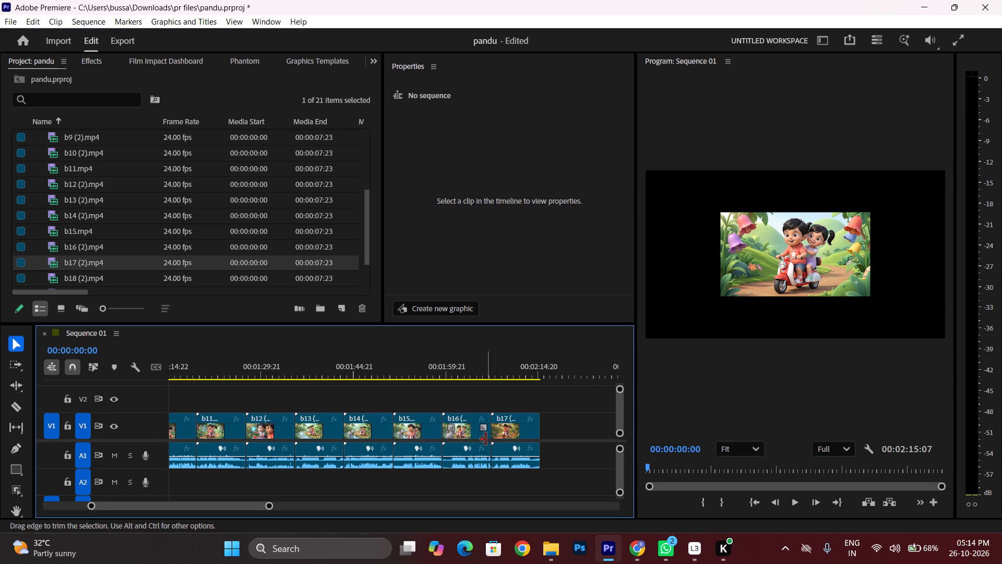
Append b18 (2).mp4, b19.mp4 and b20.mp4 in order on V1/A1 after the b17 clip, without gaps.
scroll(136, 238, down, 3)
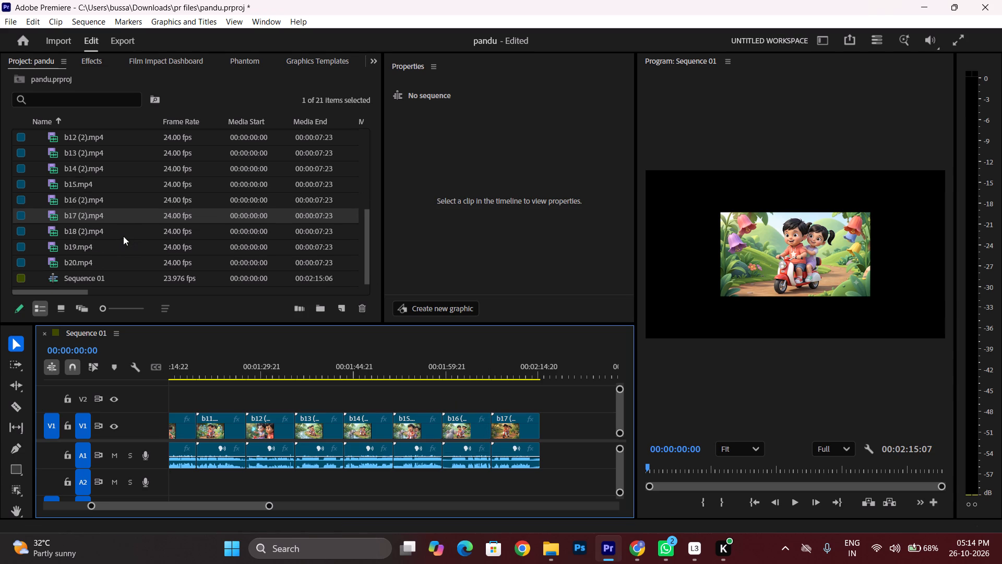
drag(118, 232, 556, 457)
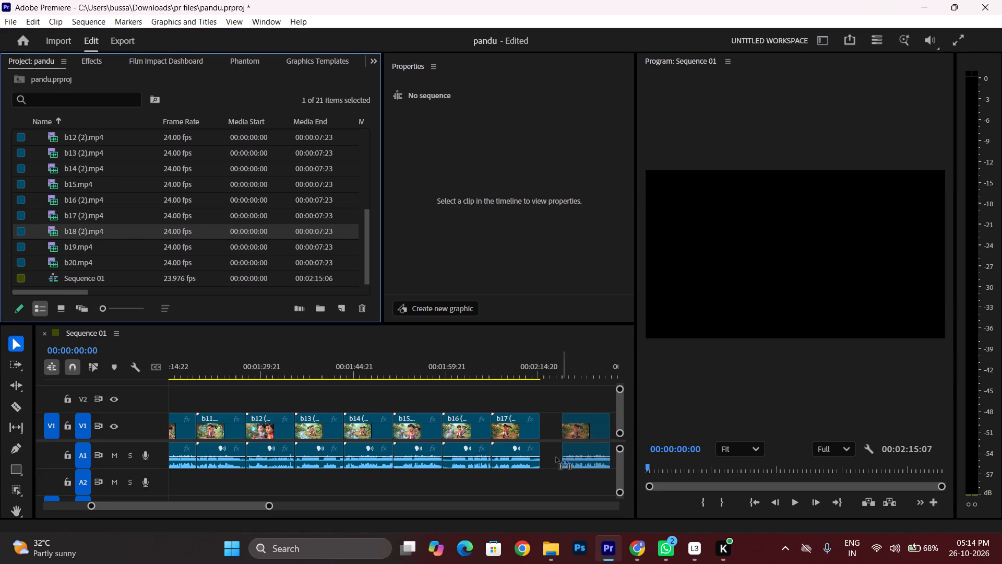
drag(556, 457, 547, 453)
scroll(551, 444, down, 2)
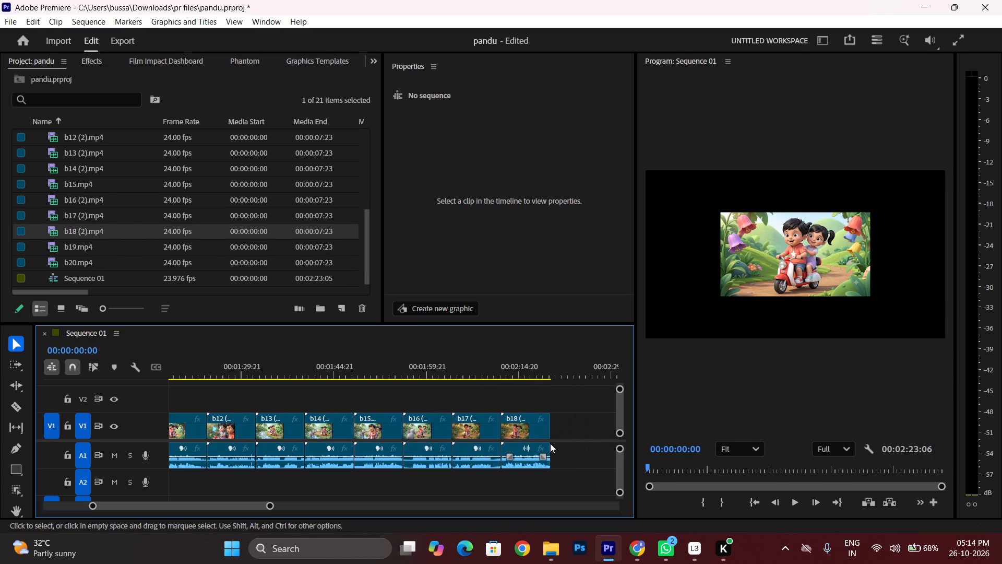
scroll(550, 443, down, 2)
drag(76, 247, 77, 247)
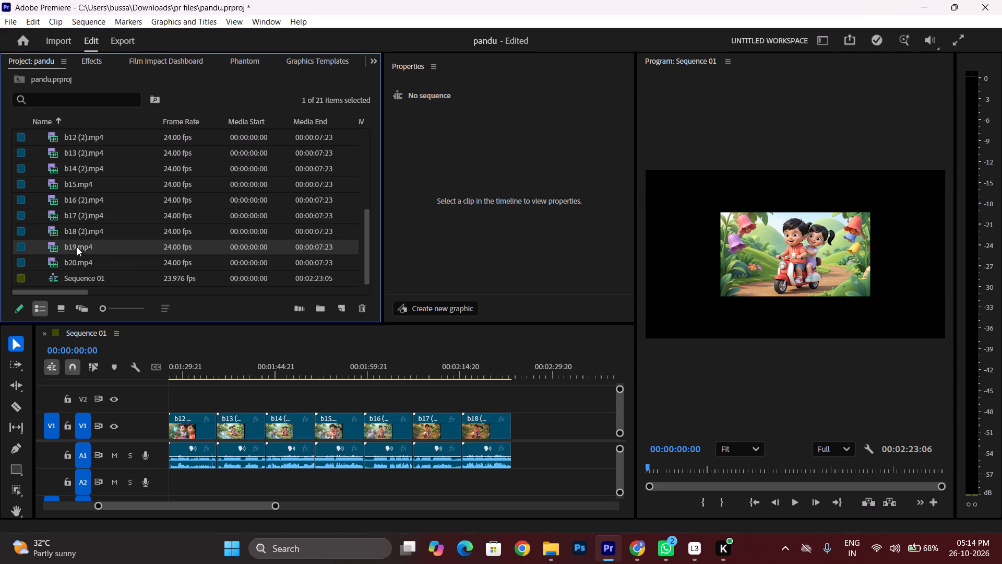
drag(77, 247, 519, 467)
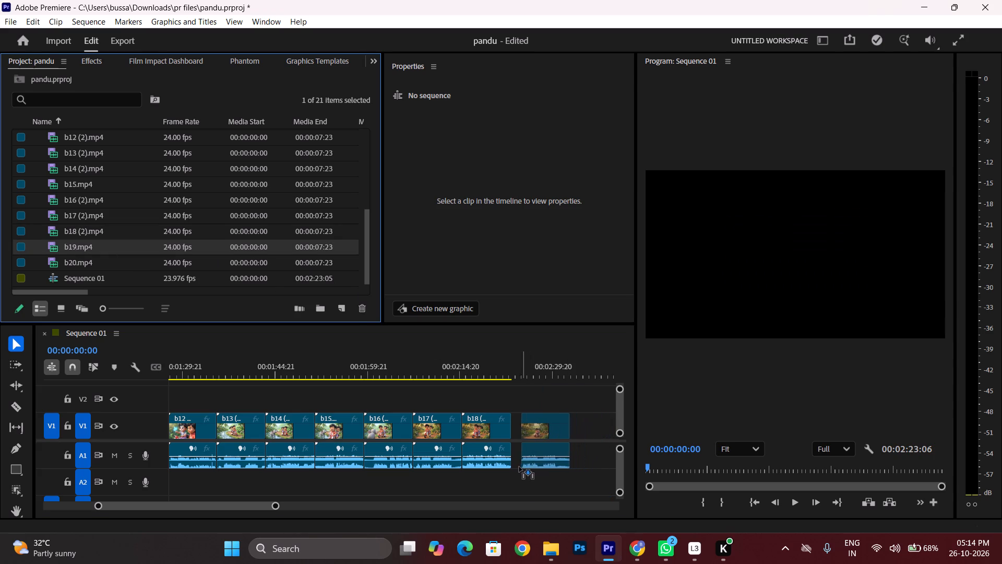
drag(519, 467, 517, 466)
drag(96, 264, 103, 265)
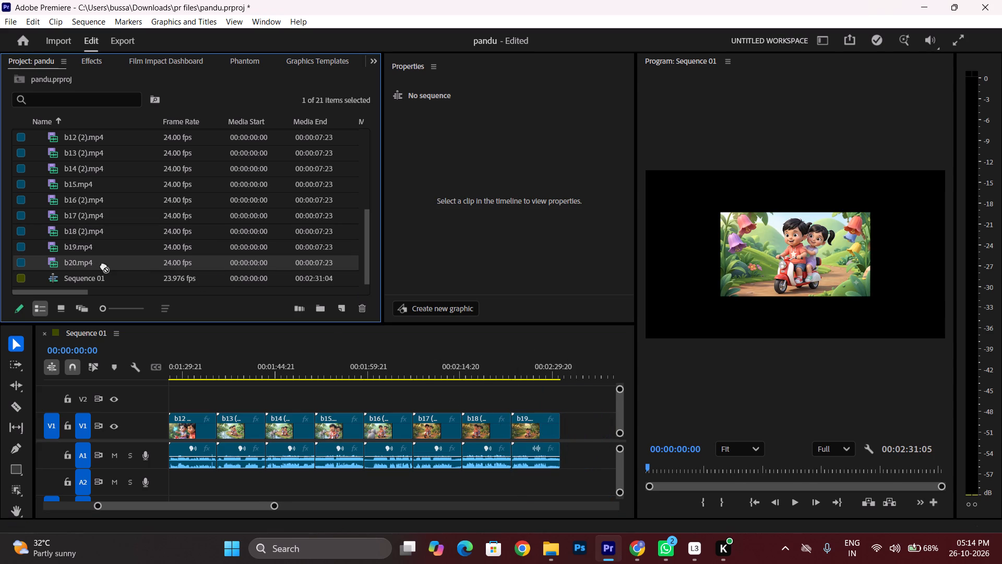
drag(103, 265, 564, 464)
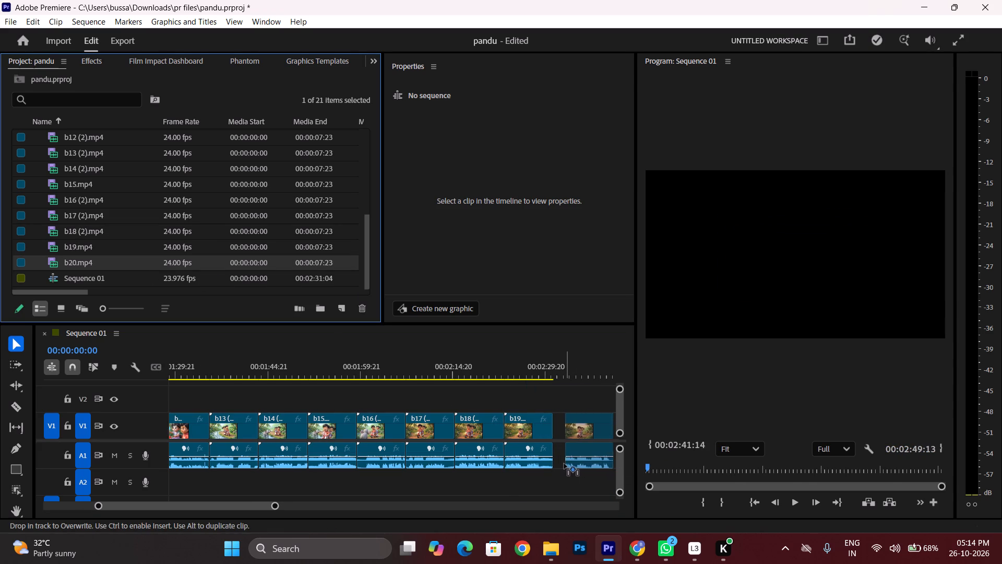
drag(564, 464, 560, 463)
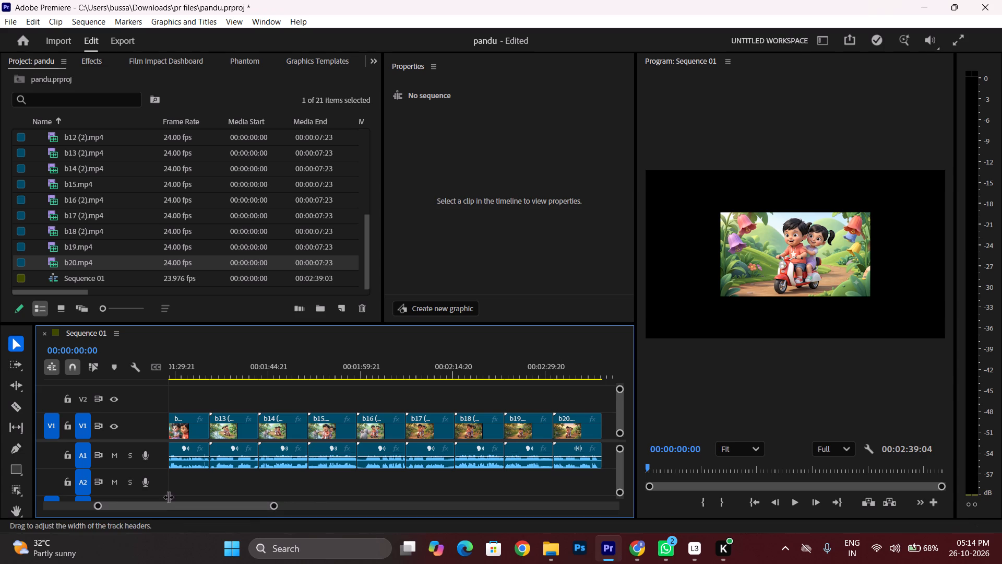
Turn on linked selection in Sequence 01 so that each clip's video and audio are selected together.
drag(168, 507, 108, 512)
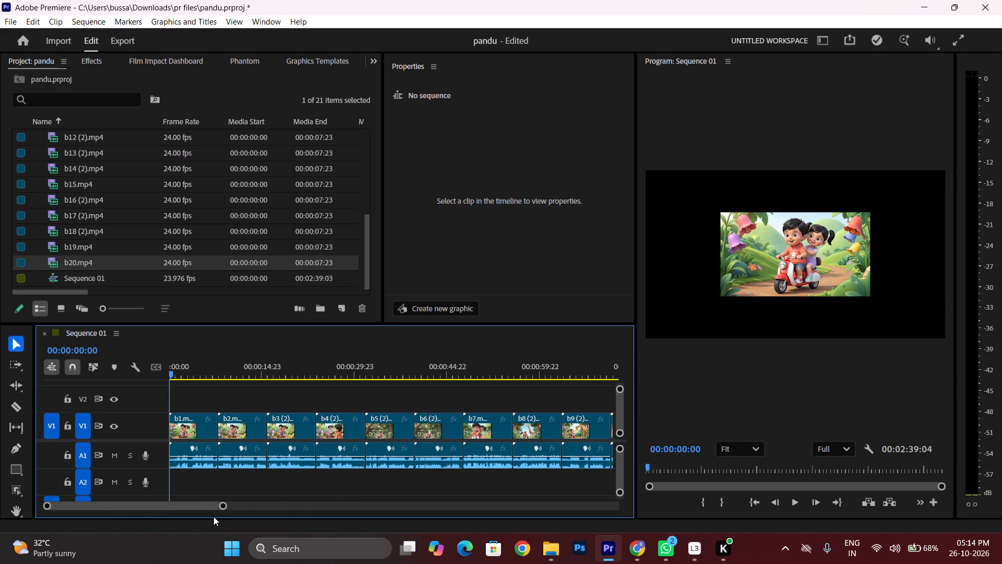
drag(223, 508, 286, 504)
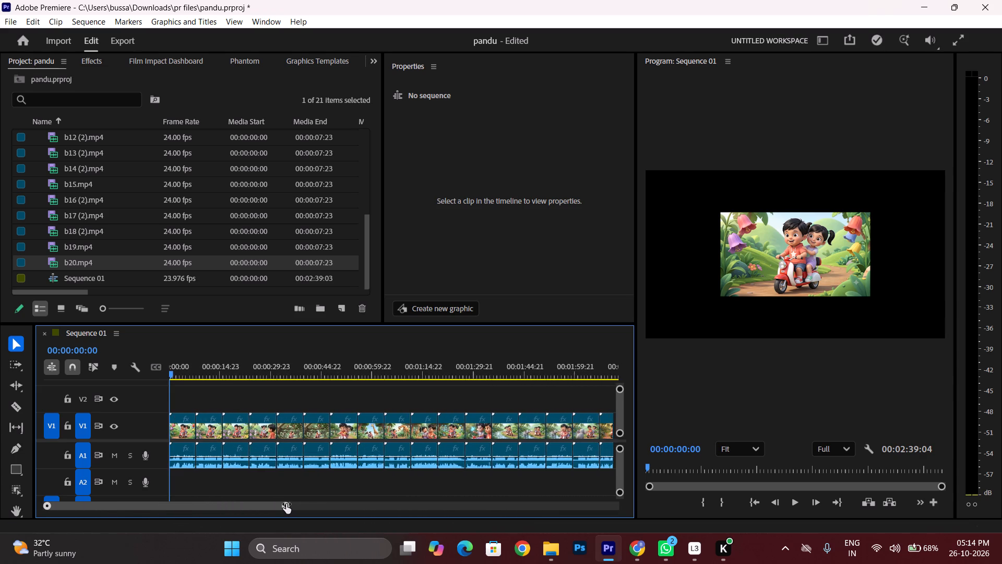
drag(286, 504, 332, 501)
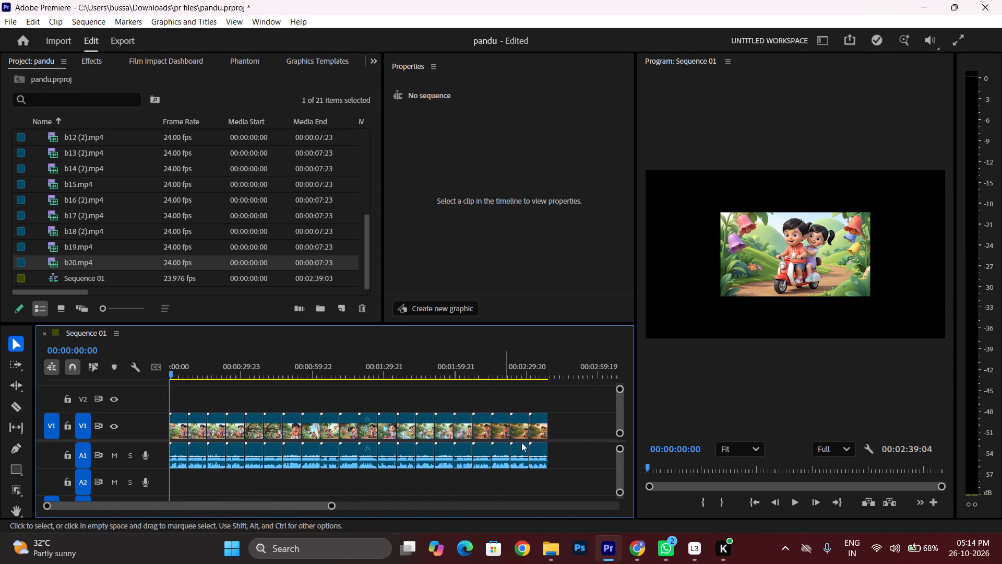
drag(570, 425, 265, 427)
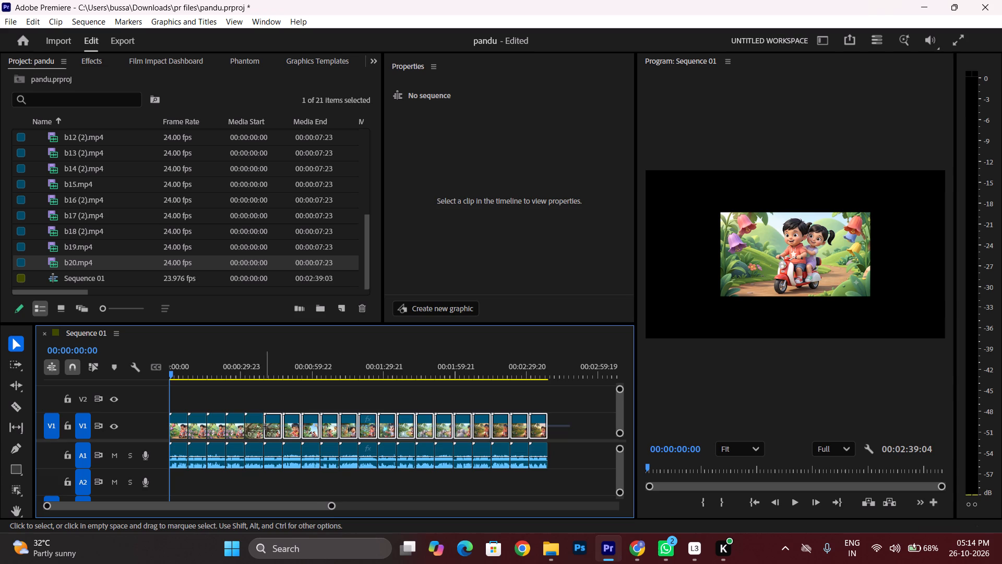
drag(265, 427, 197, 432)
click(94, 366)
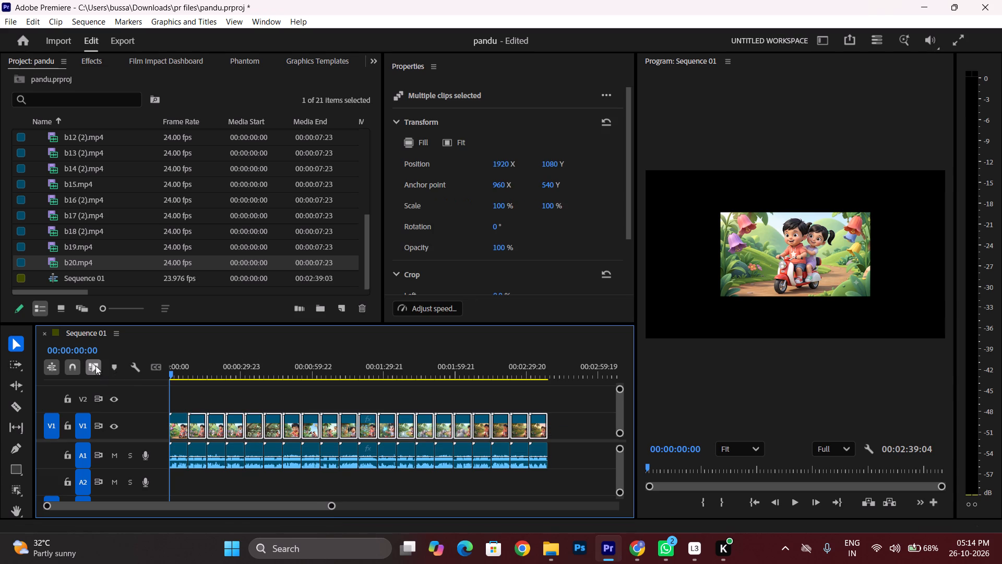
Select every clip on V1 together with its audio on A1 and set their scale to 200% so the picture fills the frame.
click(551, 433)
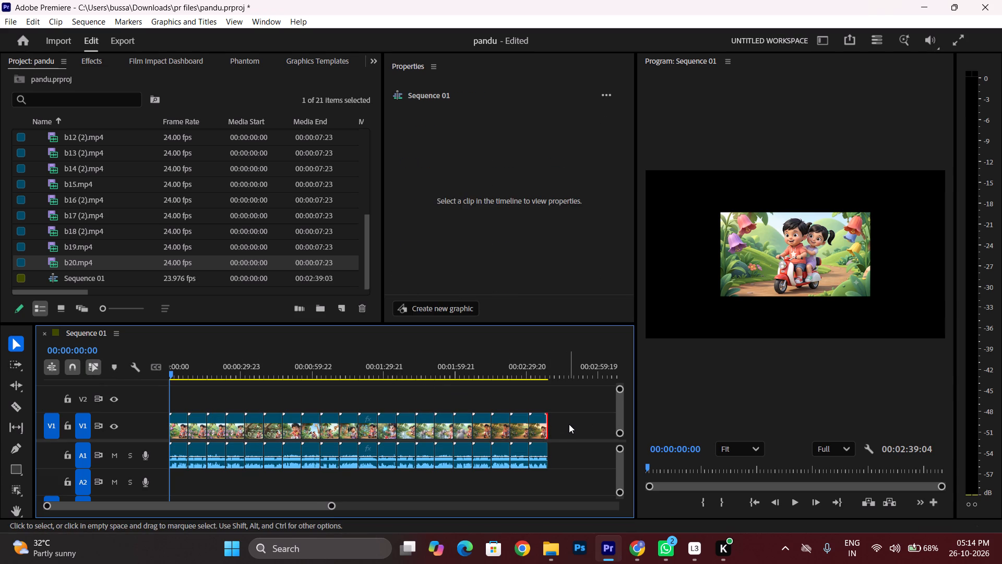
click(569, 424)
drag(570, 419, 559, 425)
drag(559, 425, 169, 442)
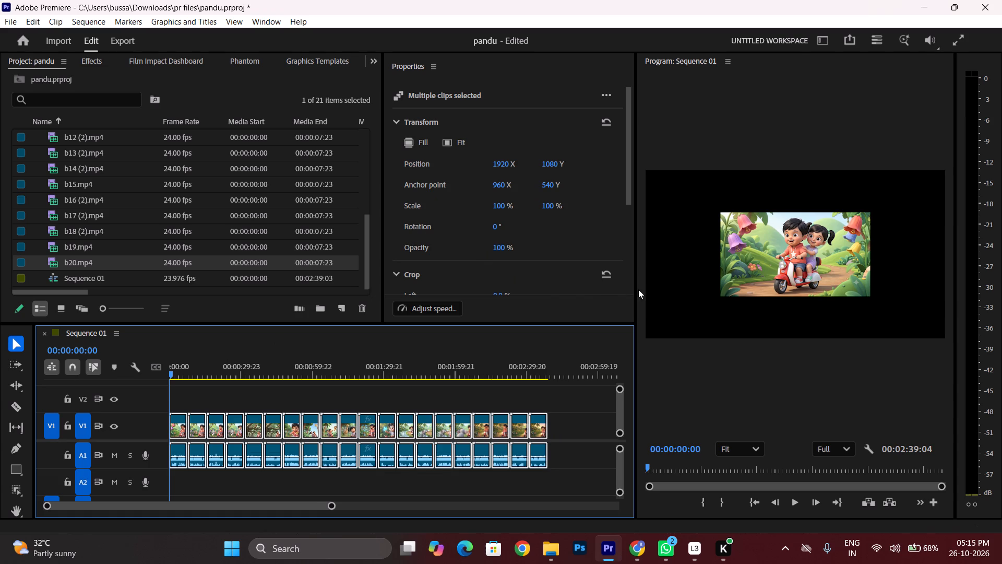
drag(635, 288, 458, 333)
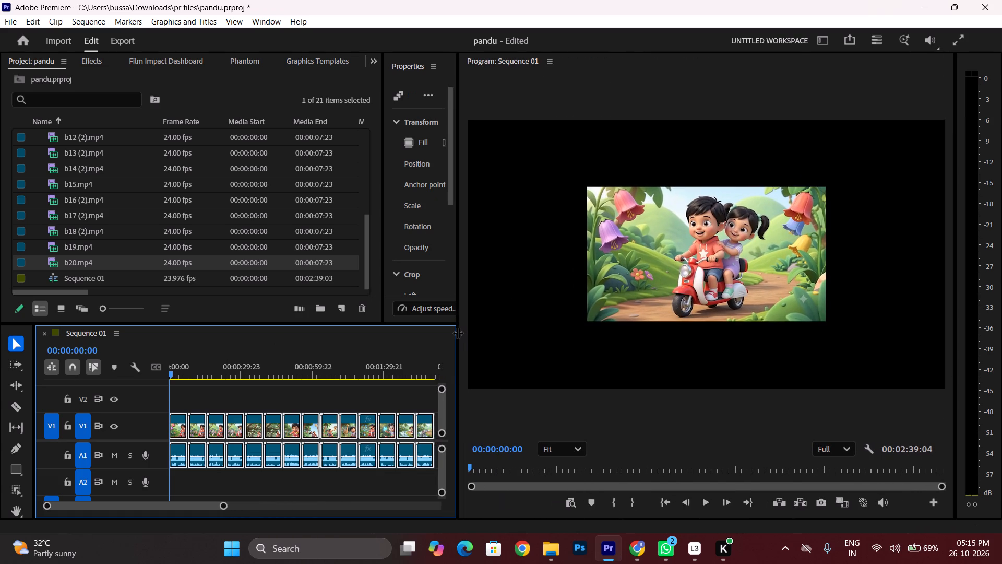
drag(458, 333, 508, 334)
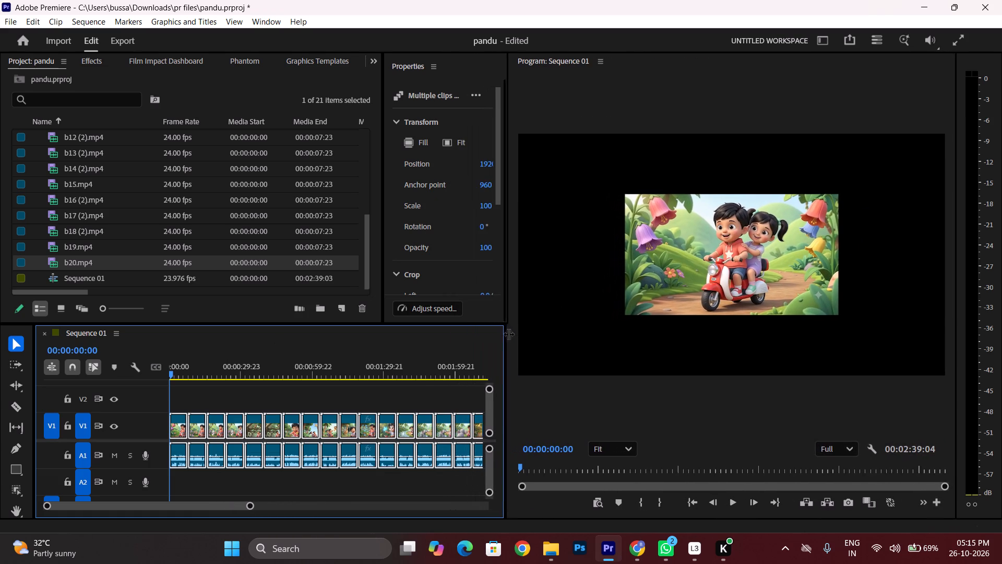
drag(508, 334, 511, 334)
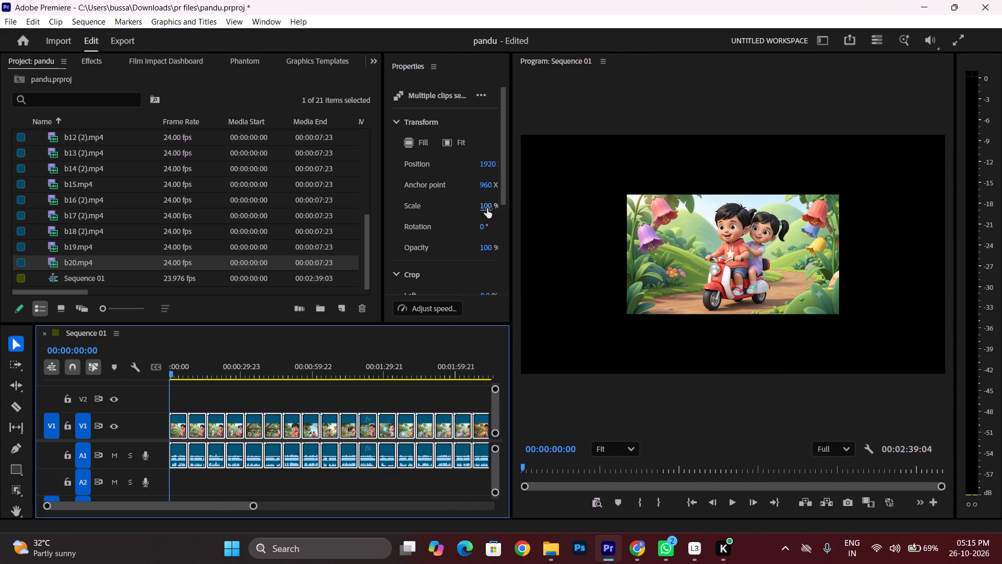
drag(487, 208, 521, 208)
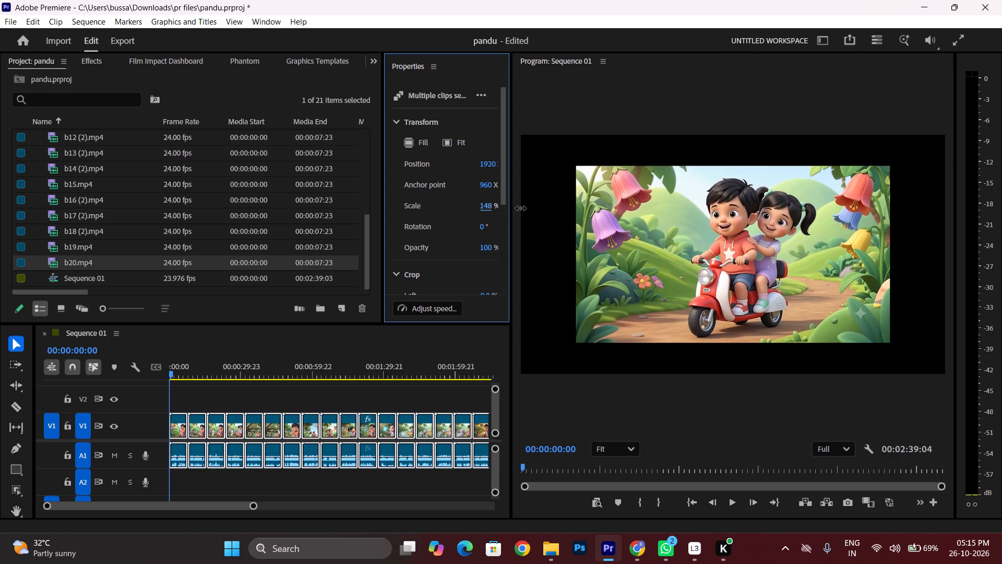
drag(521, 208, 548, 207)
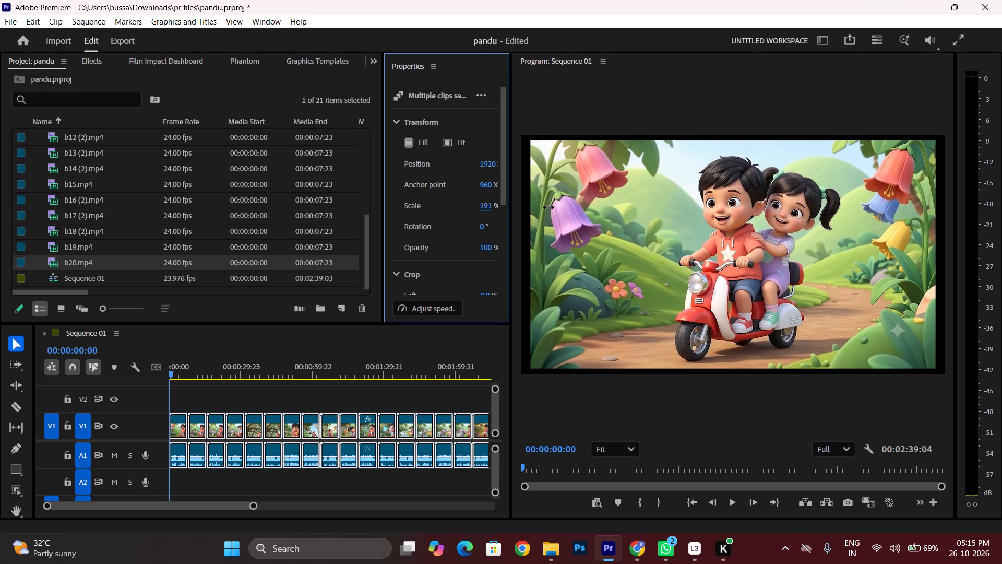
drag(548, 207, 553, 207)
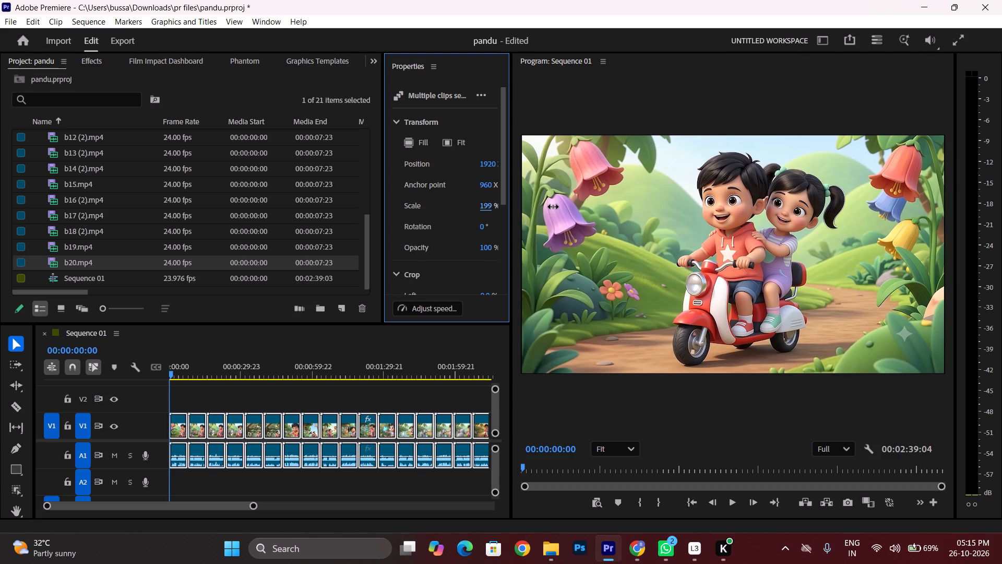
drag(553, 207, 552, 207)
drag(552, 207, 554, 207)
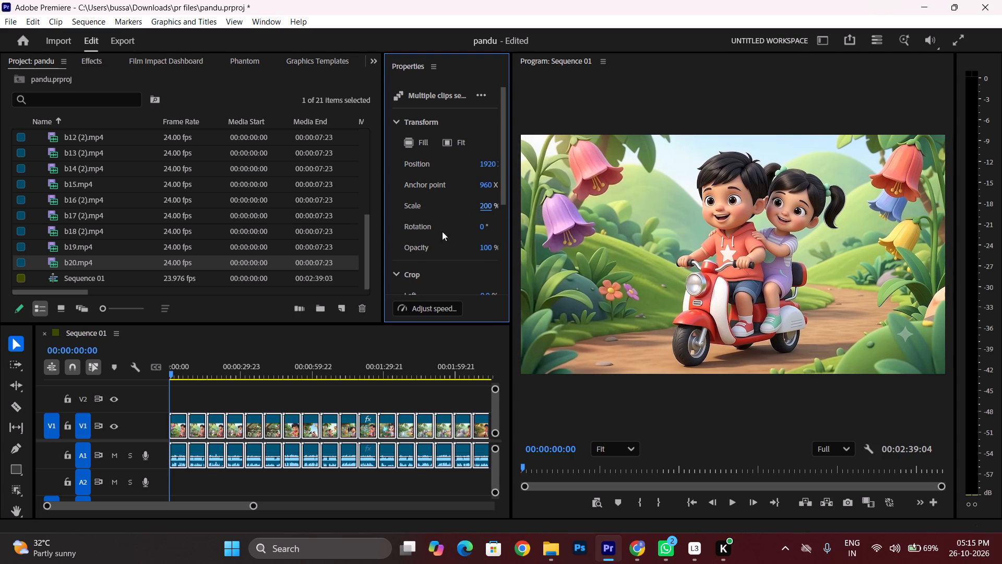
Raise the volume of all the selected clips to 8.38 dB.
scroll(435, 238, down, 5)
scroll(433, 238, up, 1)
scroll(433, 238, down, 1)
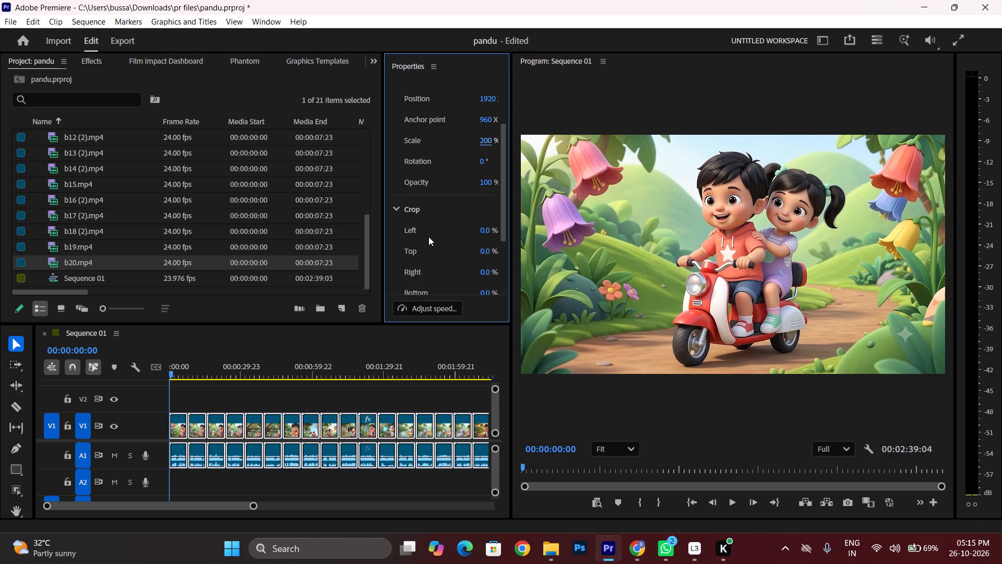
scroll(428, 237, down, 5)
scroll(428, 237, up, 1)
scroll(427, 237, down, 4)
scroll(427, 237, up, 1)
scroll(427, 237, down, 1)
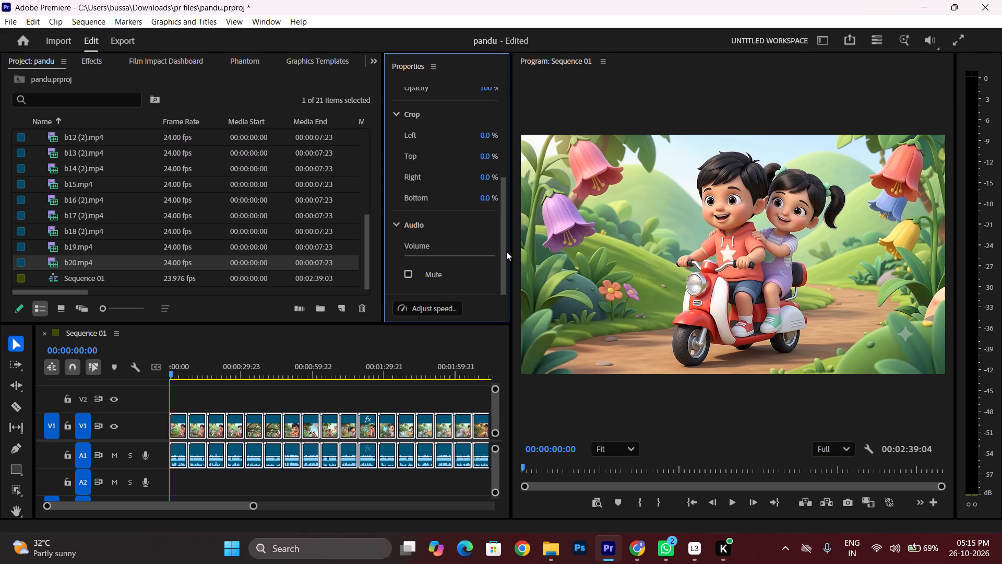
drag(512, 247, 564, 248)
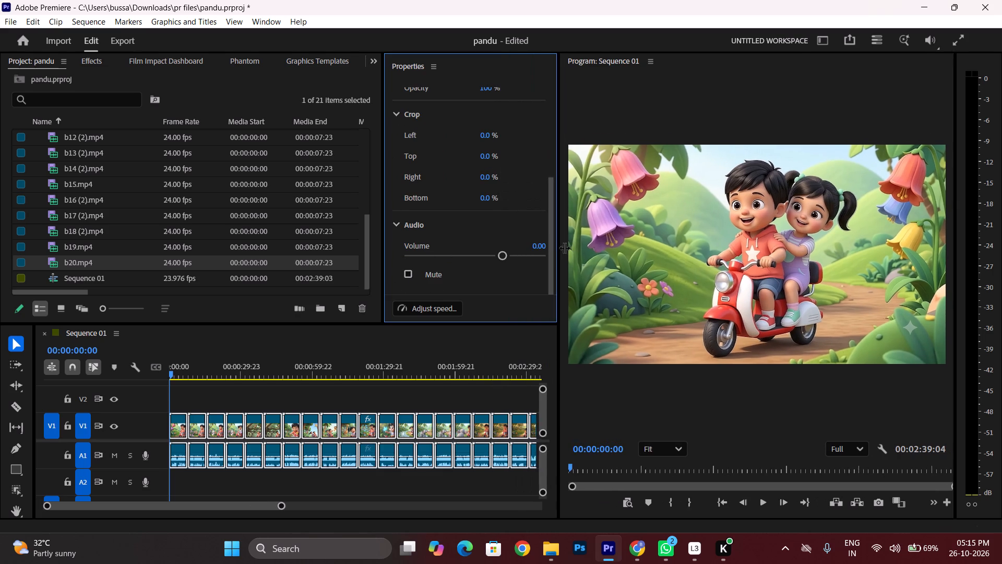
drag(564, 248, 569, 248)
drag(500, 255, 509, 255)
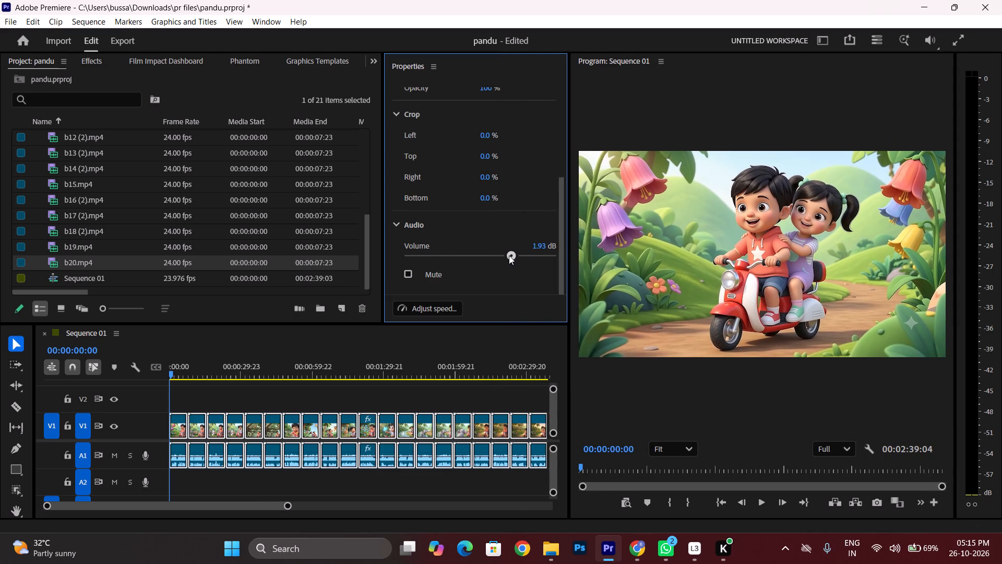
drag(509, 255, 515, 255)
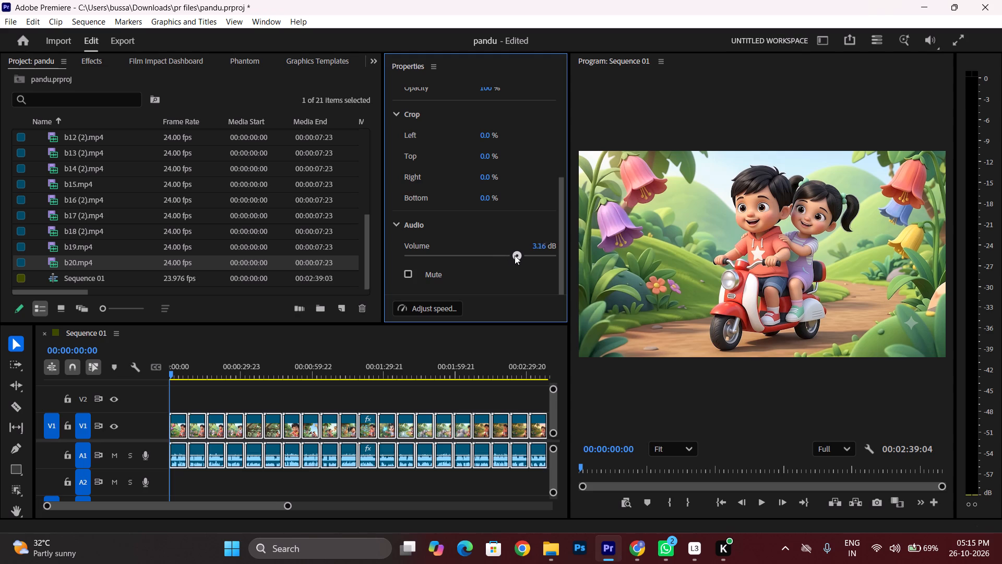
drag(515, 255, 527, 255)
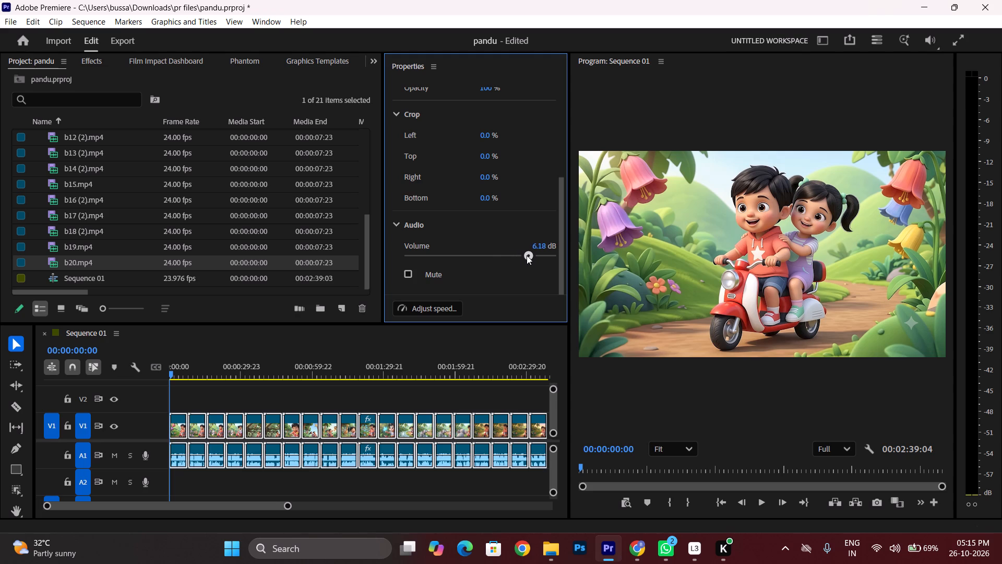
drag(527, 255, 533, 255)
key(space)
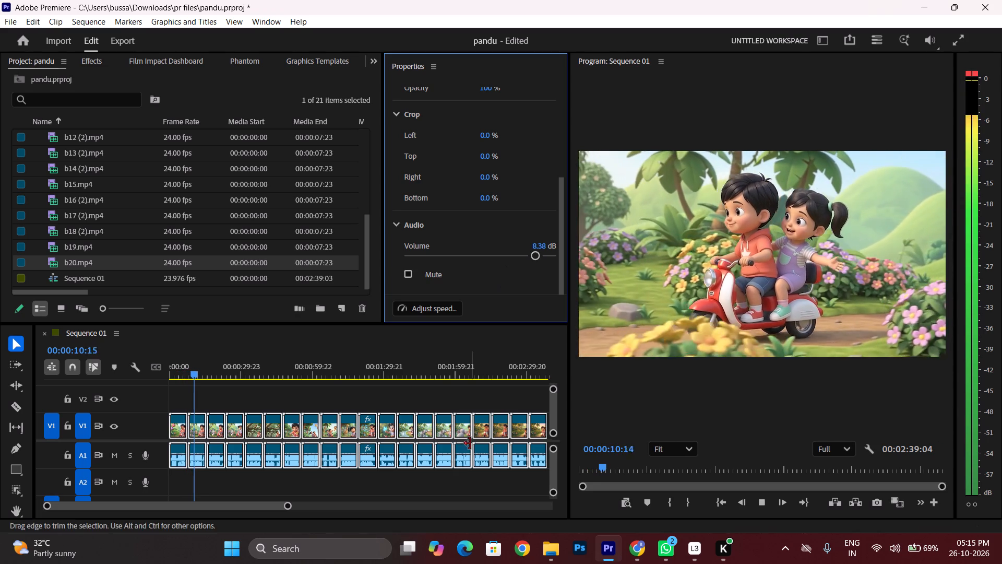
drag(288, 504, 241, 506)
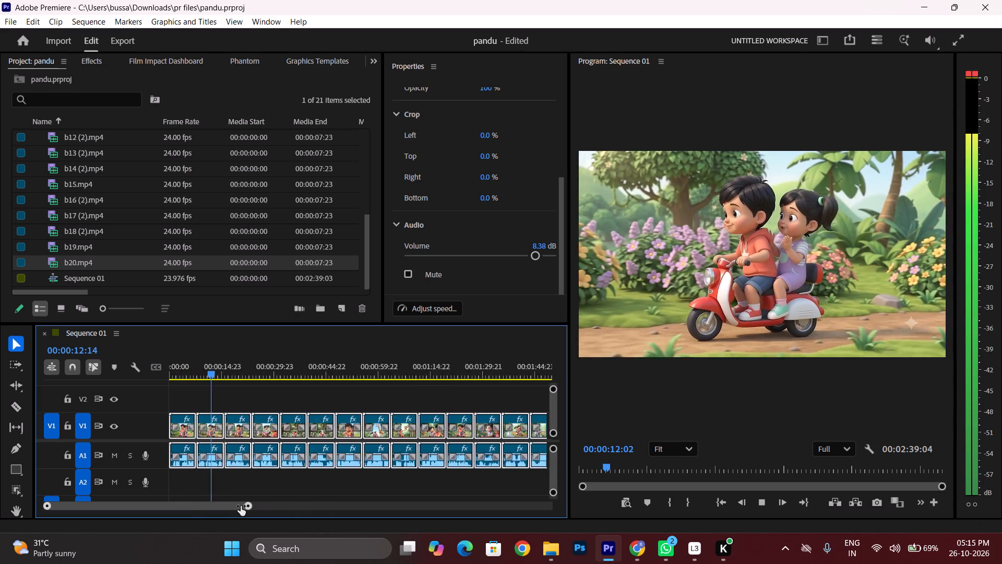
drag(241, 506, 173, 510)
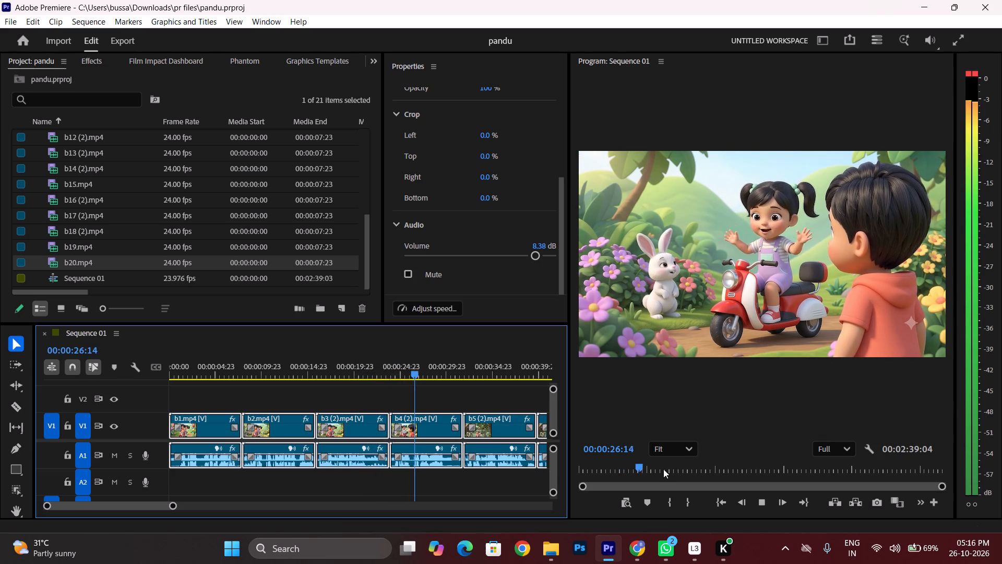
click(766, 503)
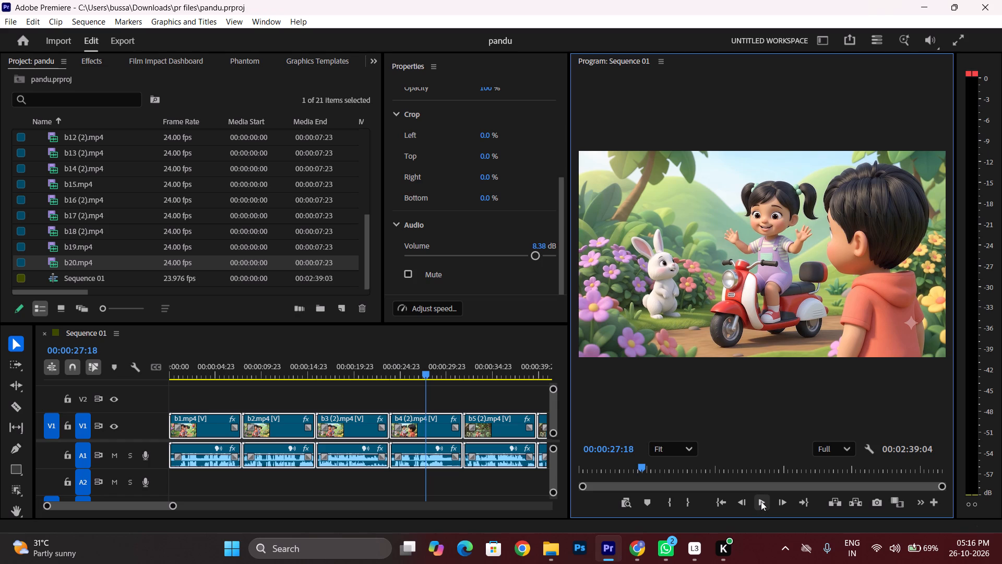
key(space)
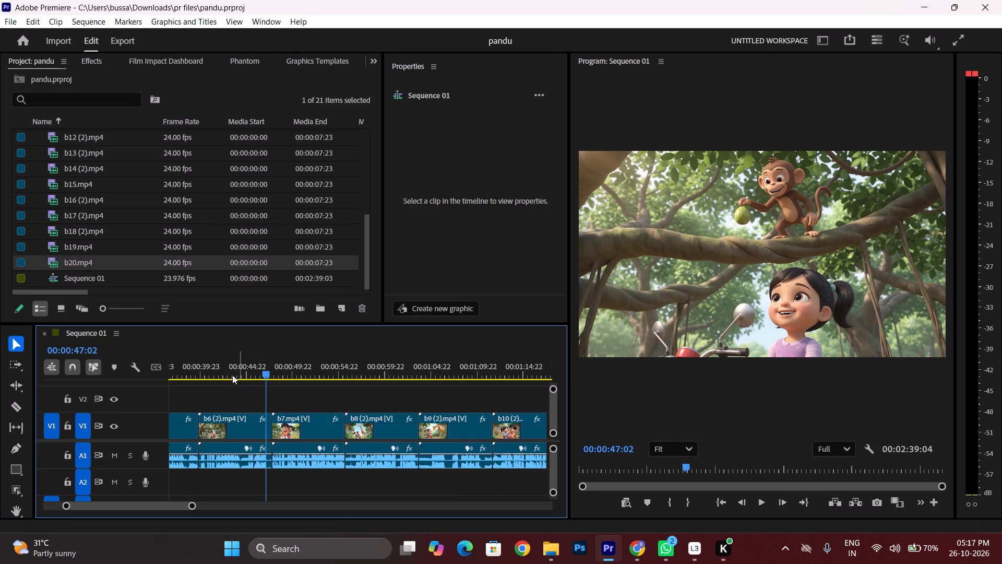
drag(225, 372, 188, 371)
key(space)
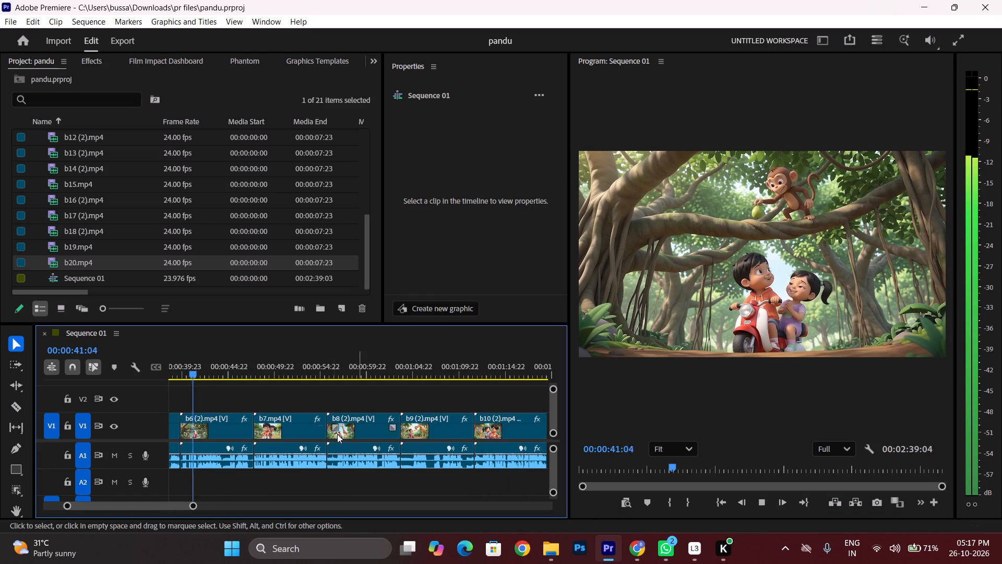
key(space)
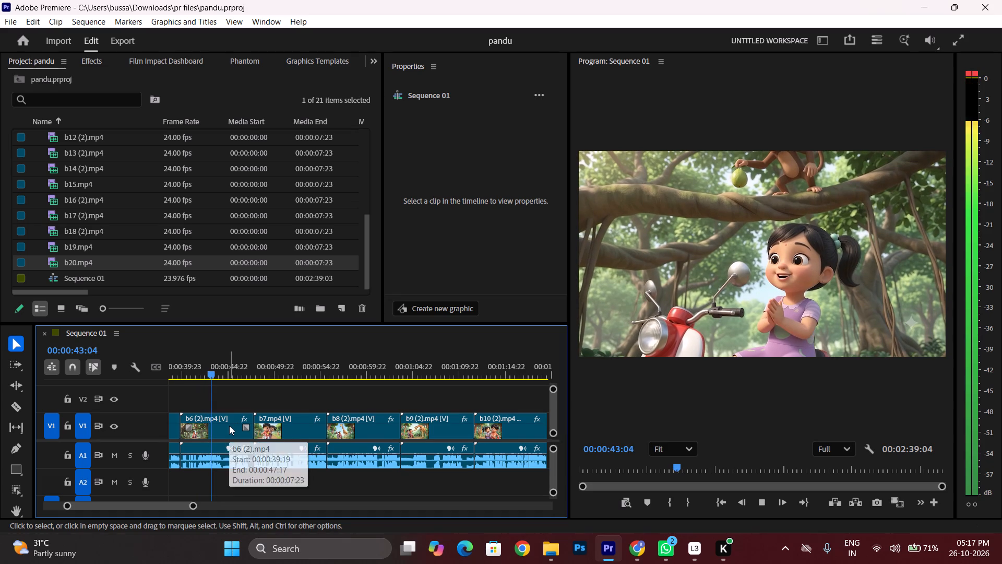
click(229, 426)
key(BackSpace)
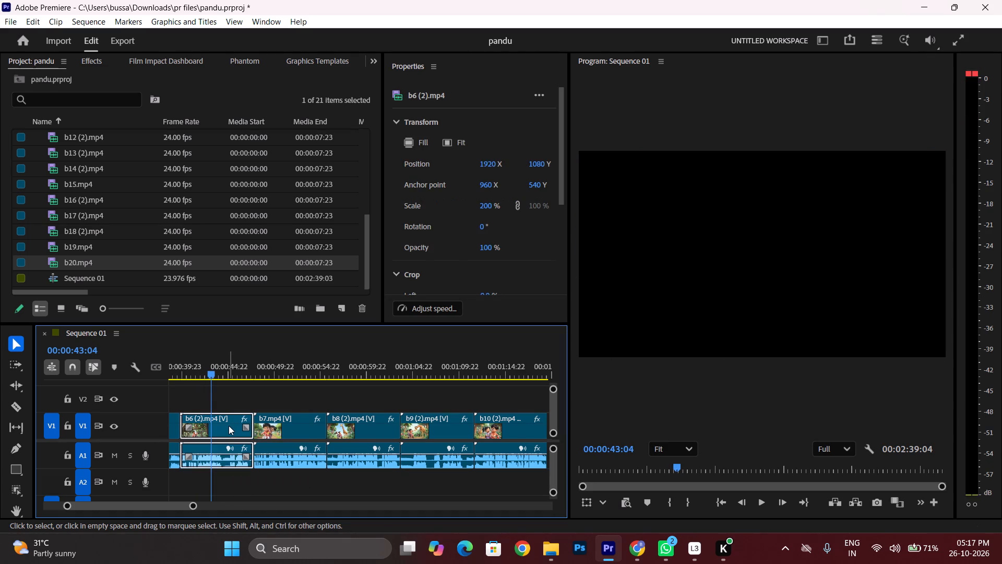
Review Sequence 01 from the start of b7 until near the end of b20, scrubbing back through the b8 giraffe footage to recheck it.
click(256, 373)
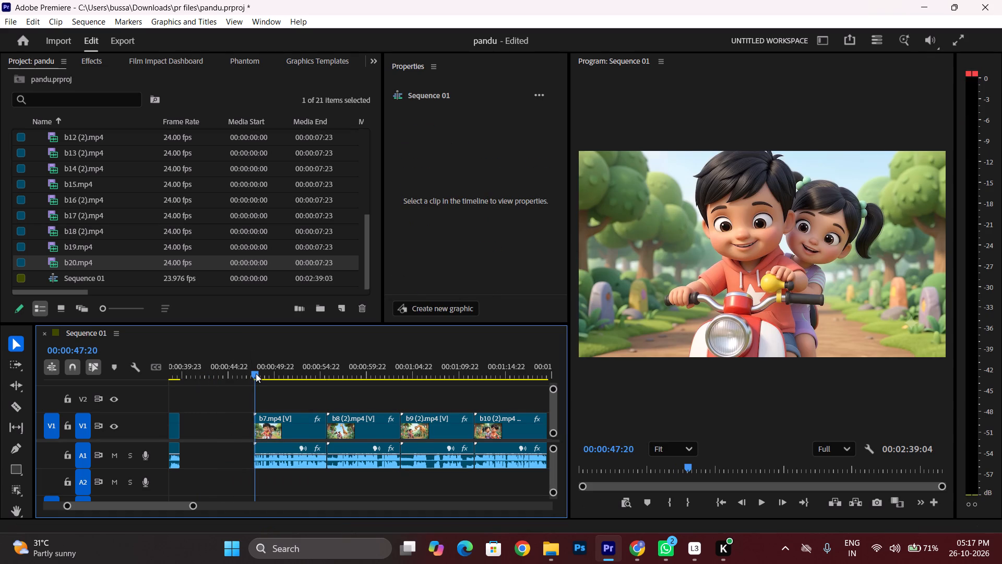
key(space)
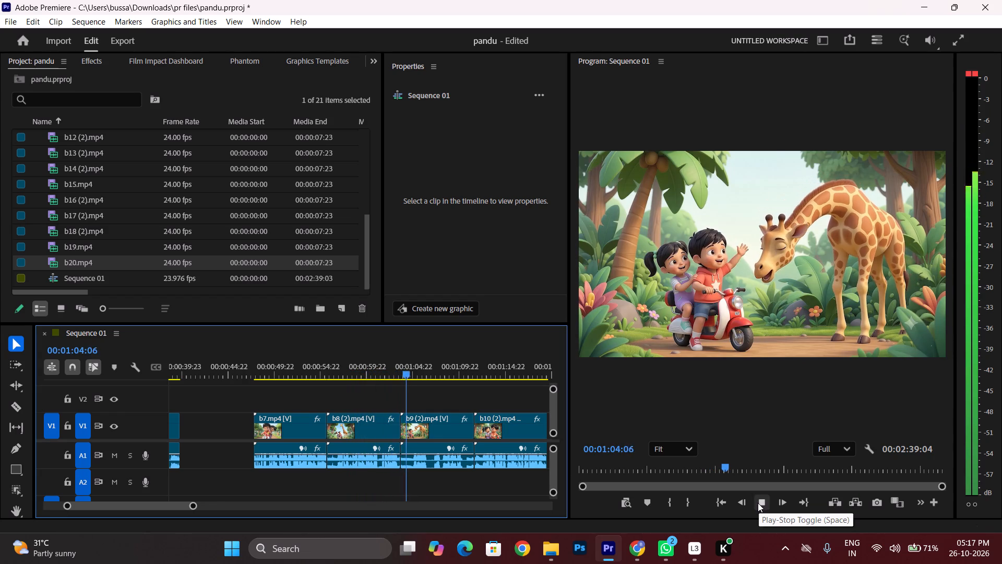
click(758, 503)
drag(355, 373, 351, 373)
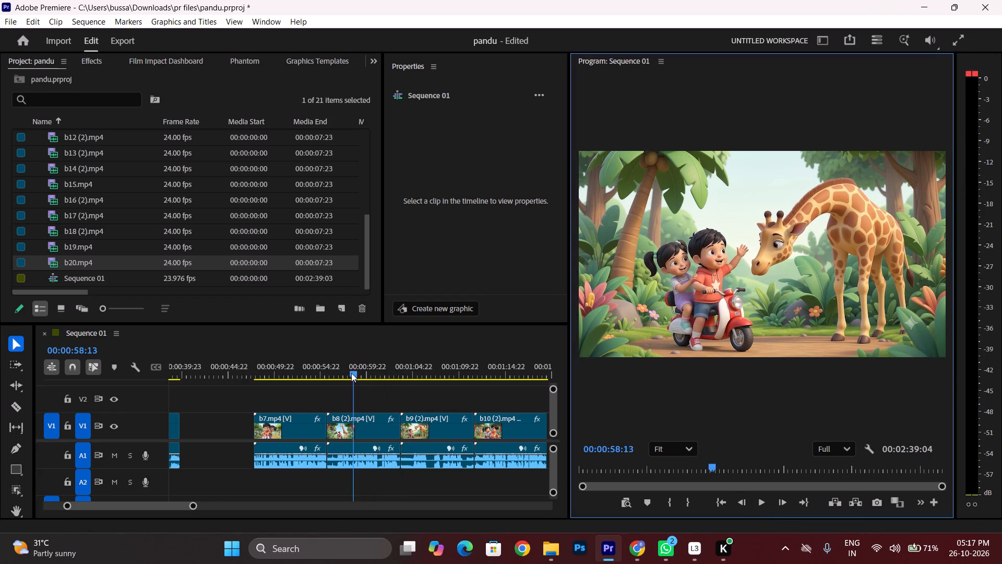
drag(351, 373, 365, 373)
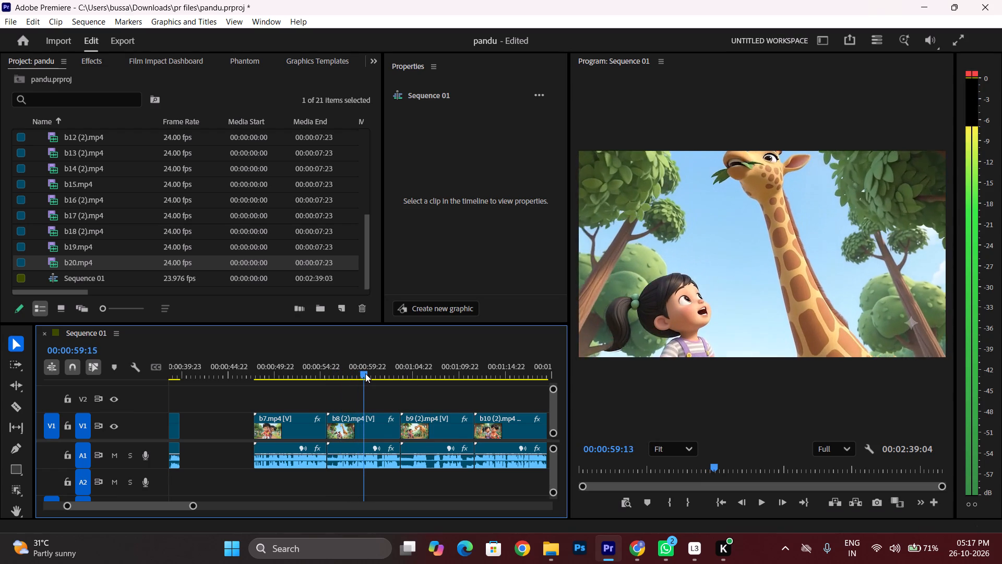
drag(365, 373, 390, 372)
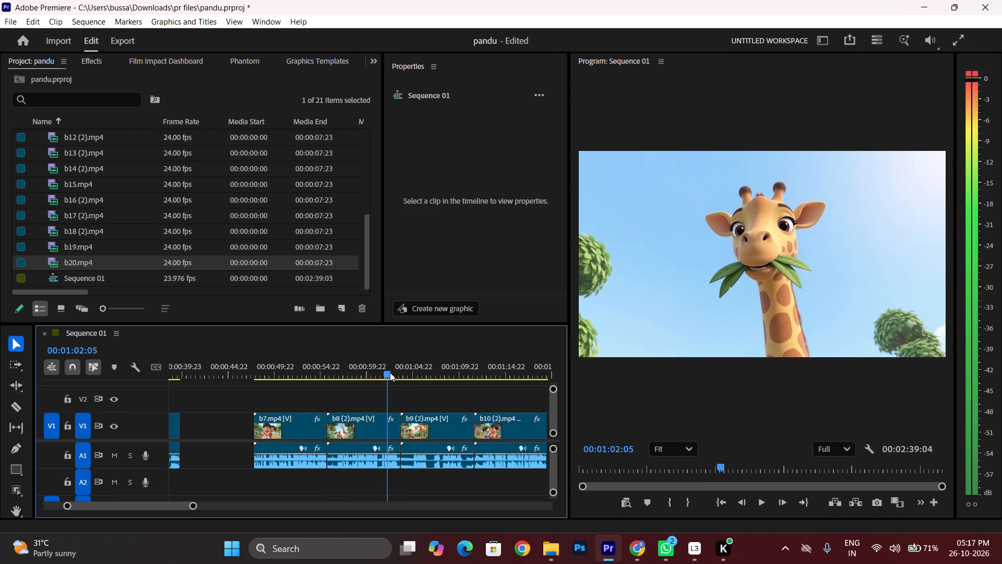
drag(390, 372, 399, 371)
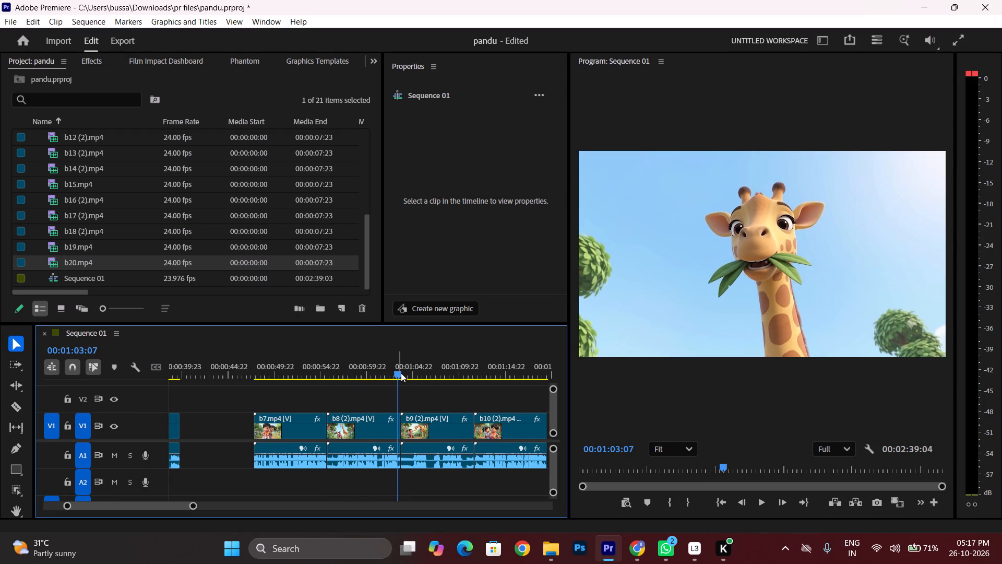
click(758, 505)
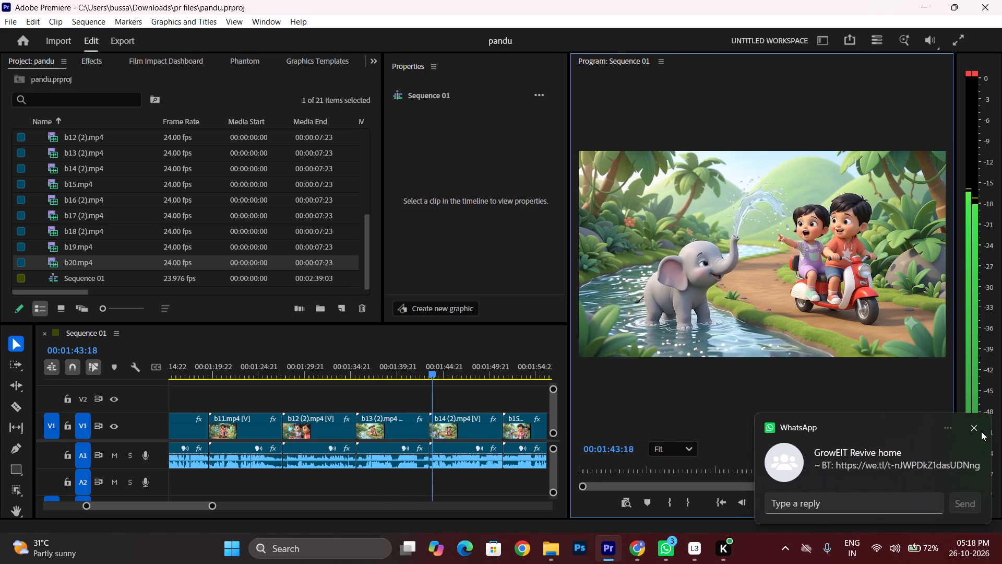
click(973, 426)
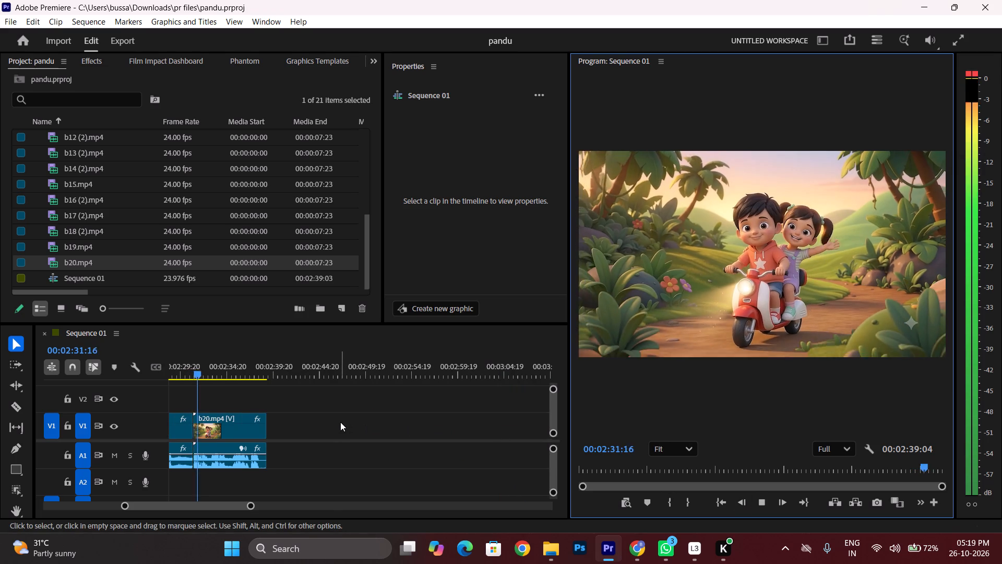
scroll(344, 424, up, 3)
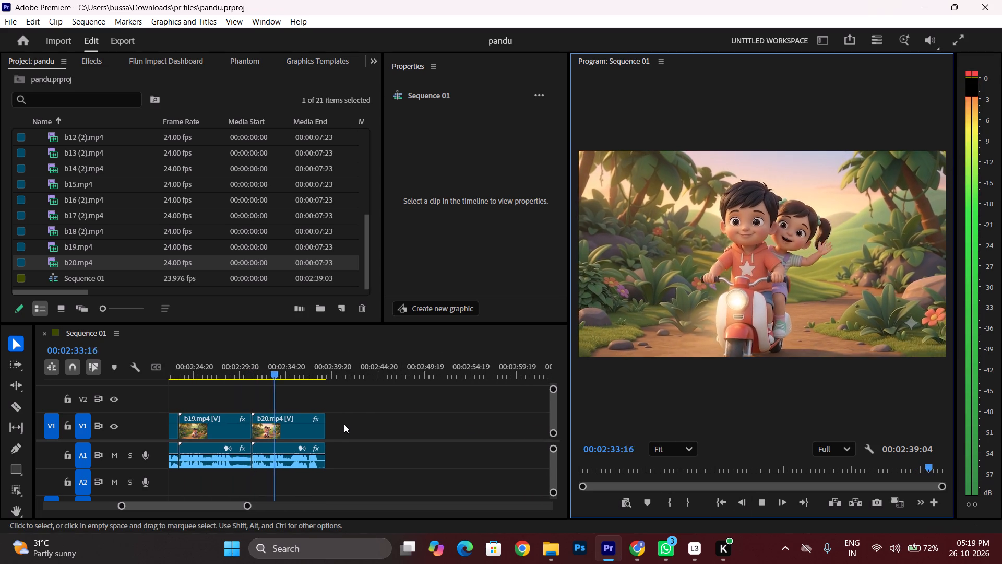
scroll(342, 424, up, 1)
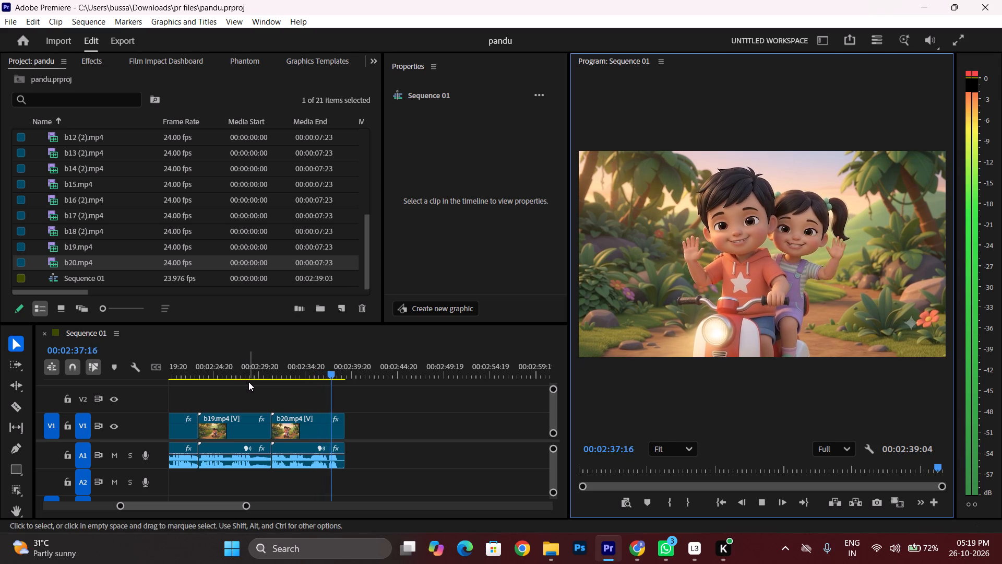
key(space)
Scrub through the b19 clip again and delete both b19 and b20 from the end of Sequence 01.
drag(232, 374, 203, 374)
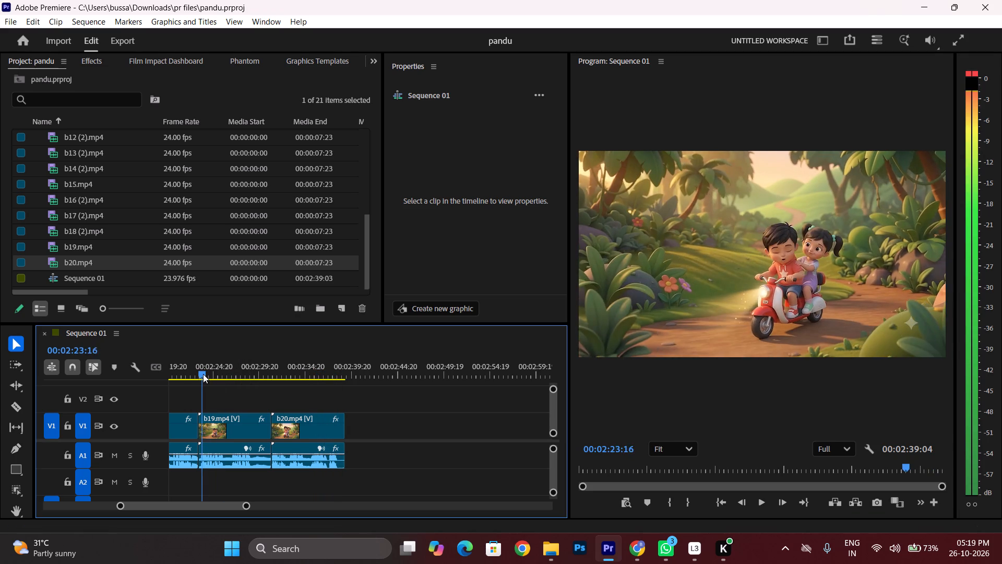
drag(203, 374, 250, 375)
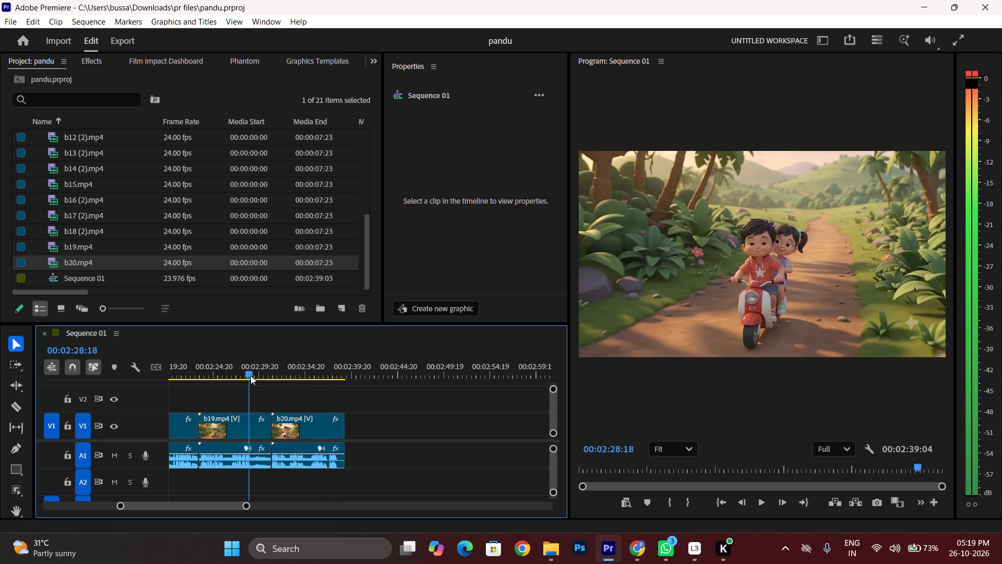
drag(250, 375, 196, 381)
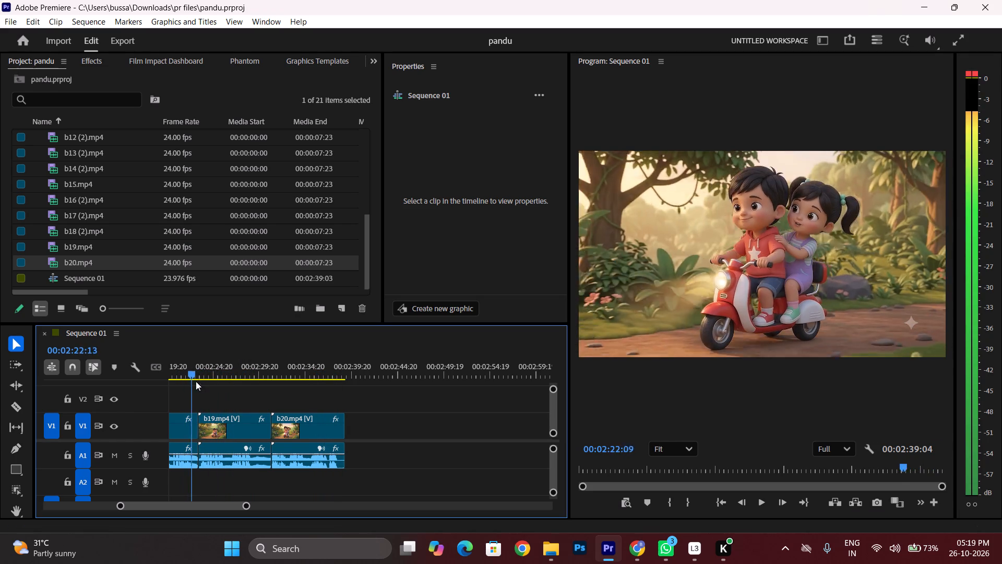
drag(196, 381, 208, 382)
click(234, 425)
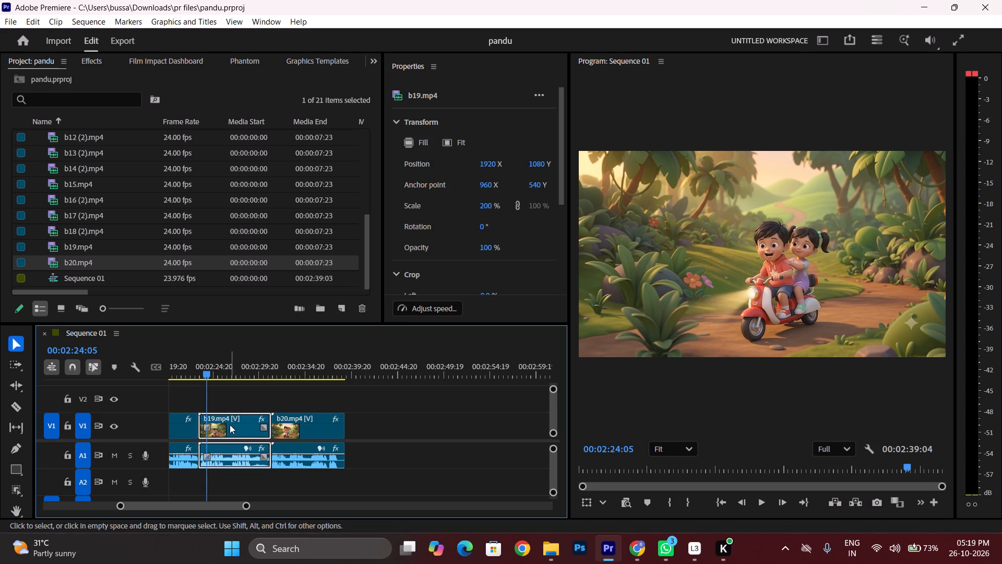
key(BackSpace)
click(286, 422)
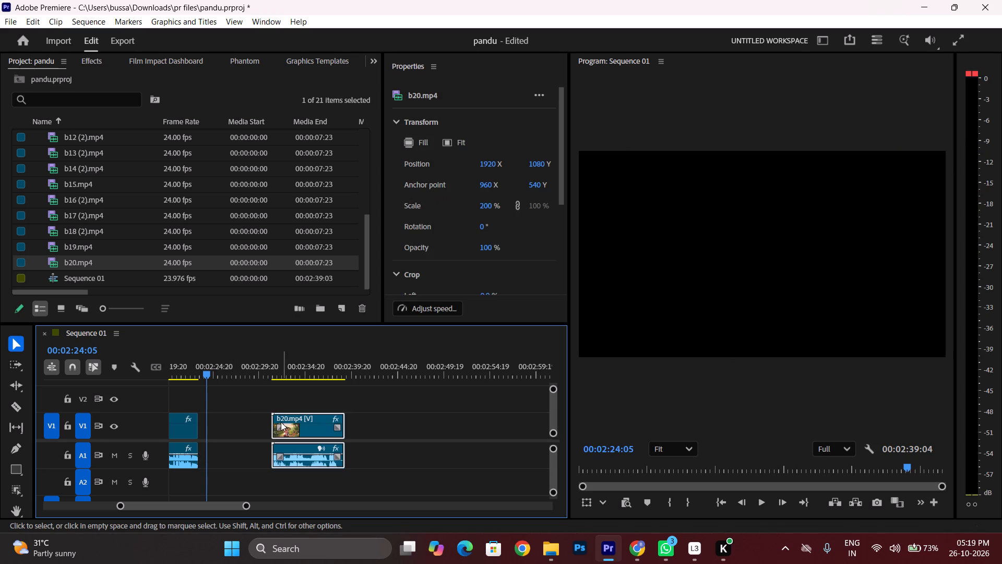